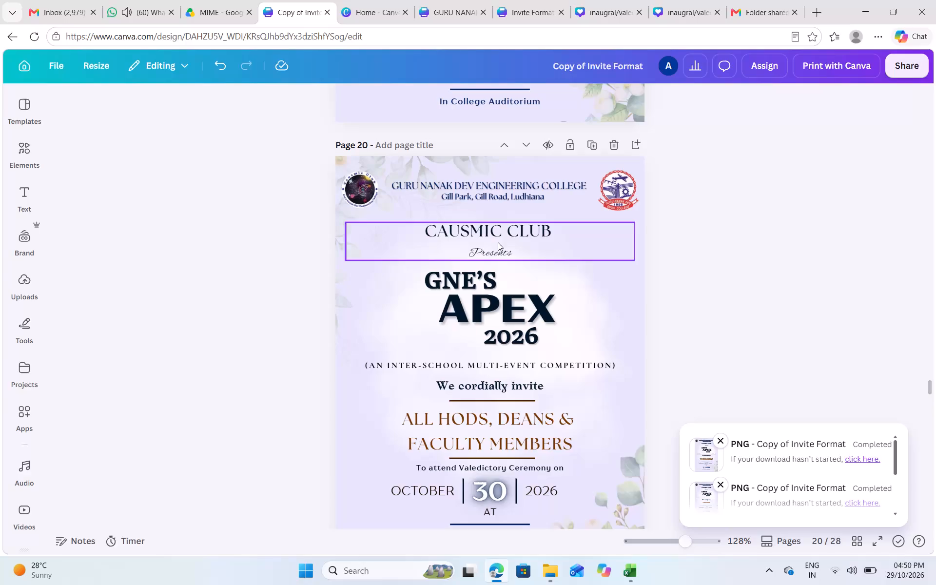
Duplicate the page 20 invitation addressed to all HODs, deans and faculty members.
left_click(591, 143)
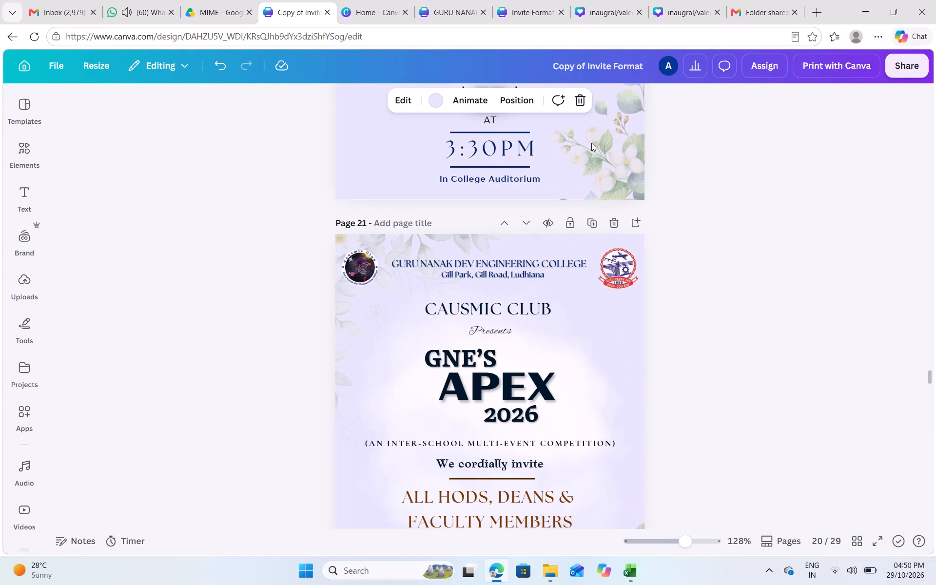
Replace the invitee text on the new page 21 with the copied "Superintendent- Accounts with Staff".
scroll(469, 462, "down", 1)
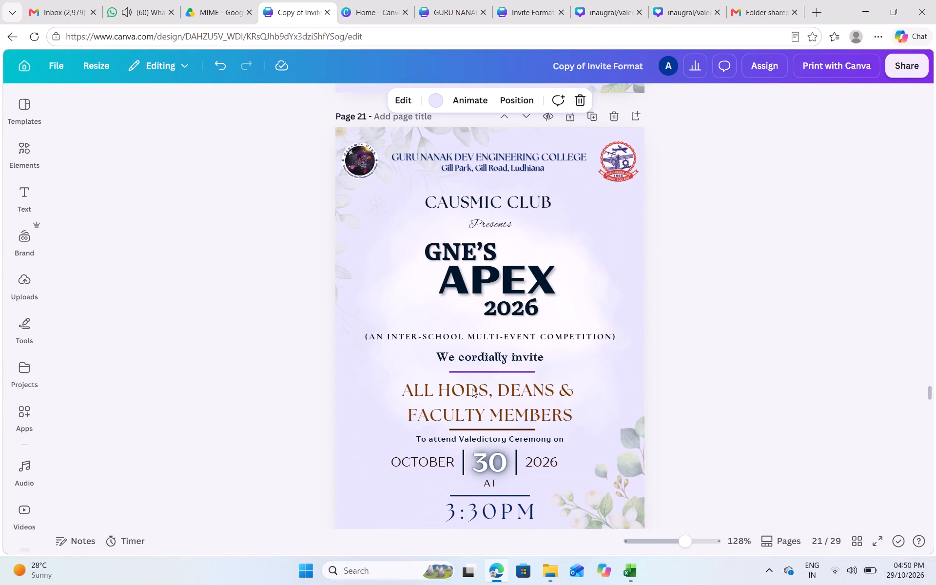
double_click(472, 391)
key("ctrl+v")
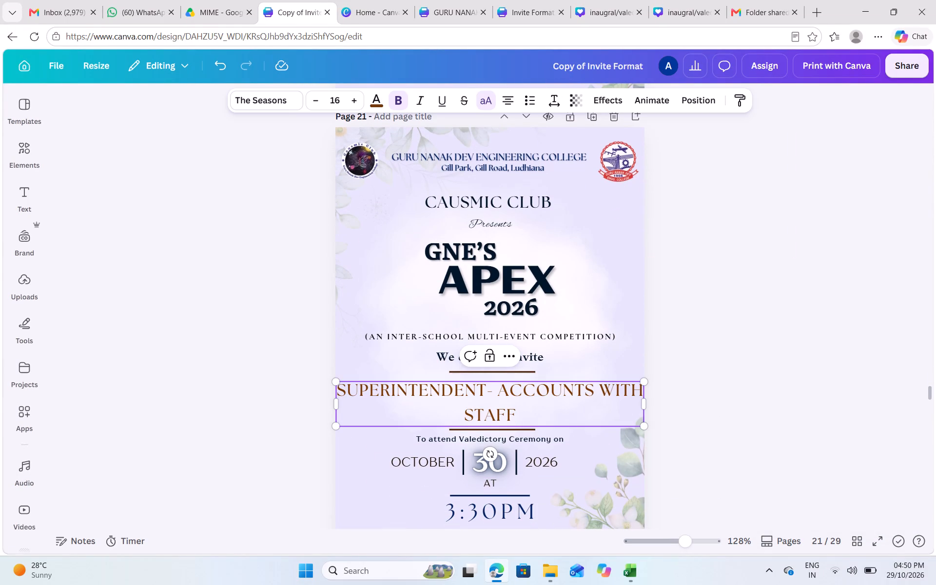
Place the text cursor directly after "ACCOUNTS" in the invitee text on page 21.
left_click(495, 392)
left_click(595, 387)
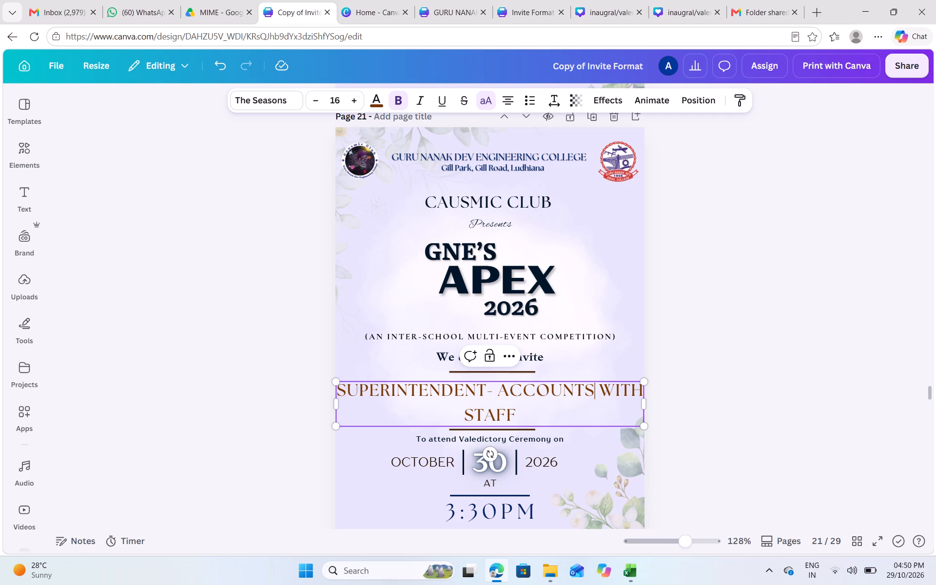
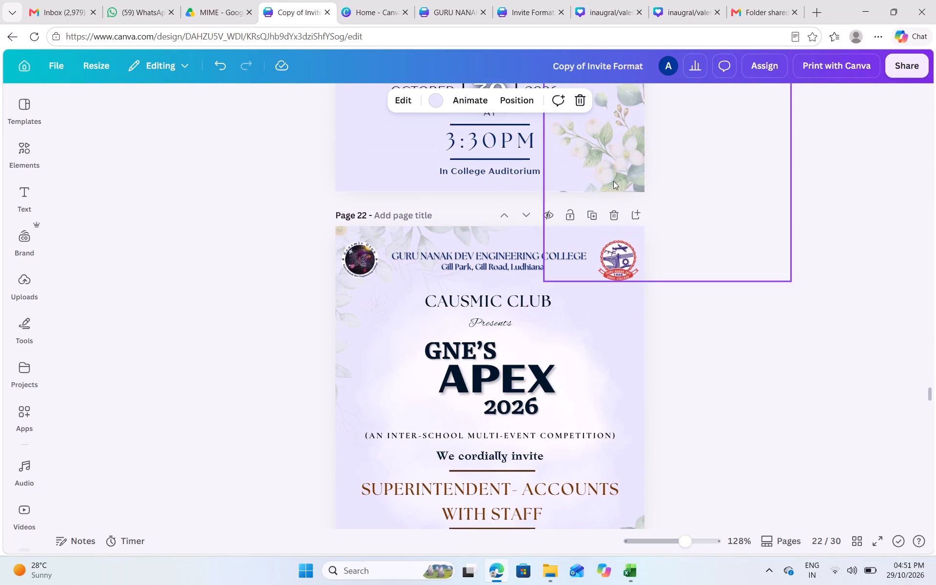
Review the invitee text on the page 21 invitation and its duplicate on page 22.
scroll(613, 181, "up", 6)
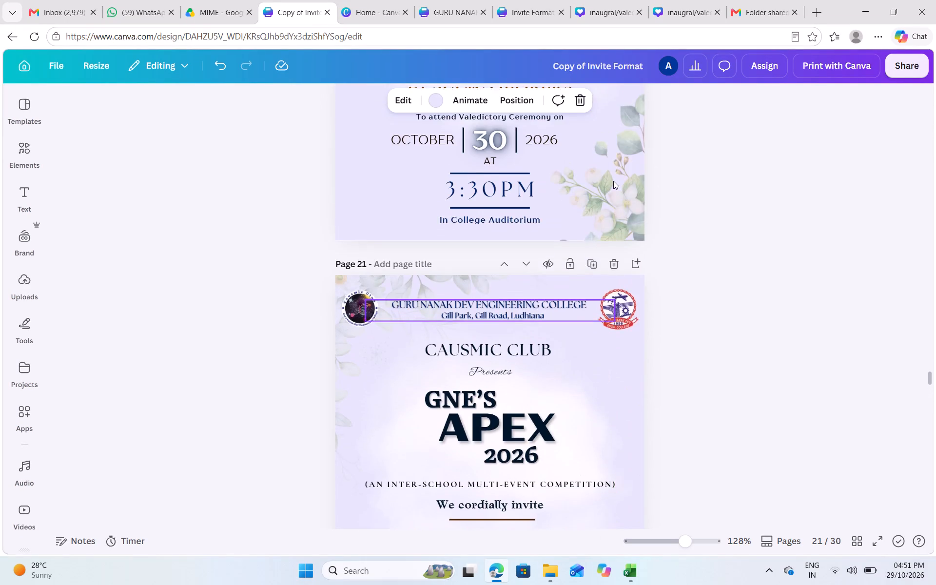
scroll(613, 181, "down", 3)
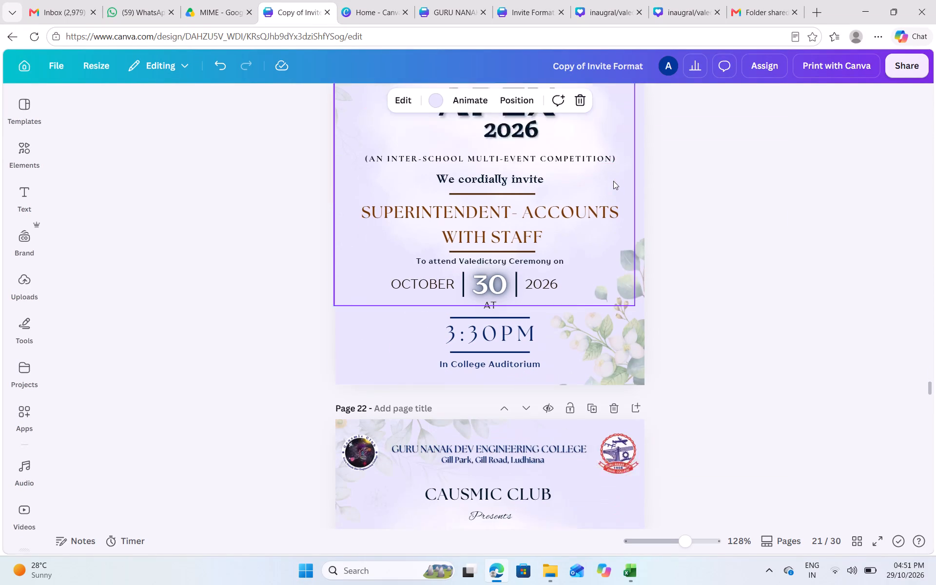
scroll(613, 181, "down", 5)
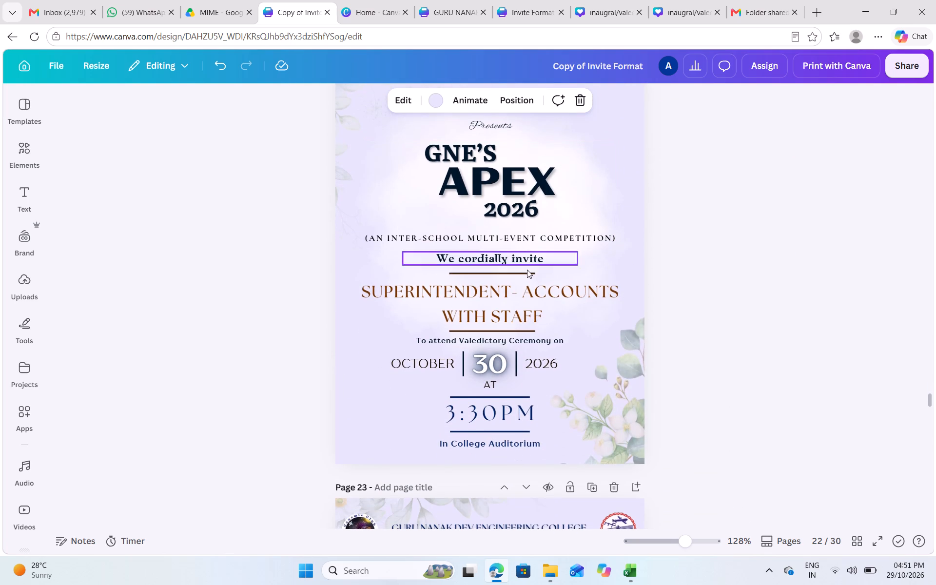
Replace the invitee text on page 22 with "Superintendent- Establishment with Staff".
double_click(504, 302)
key("ctrl+v")
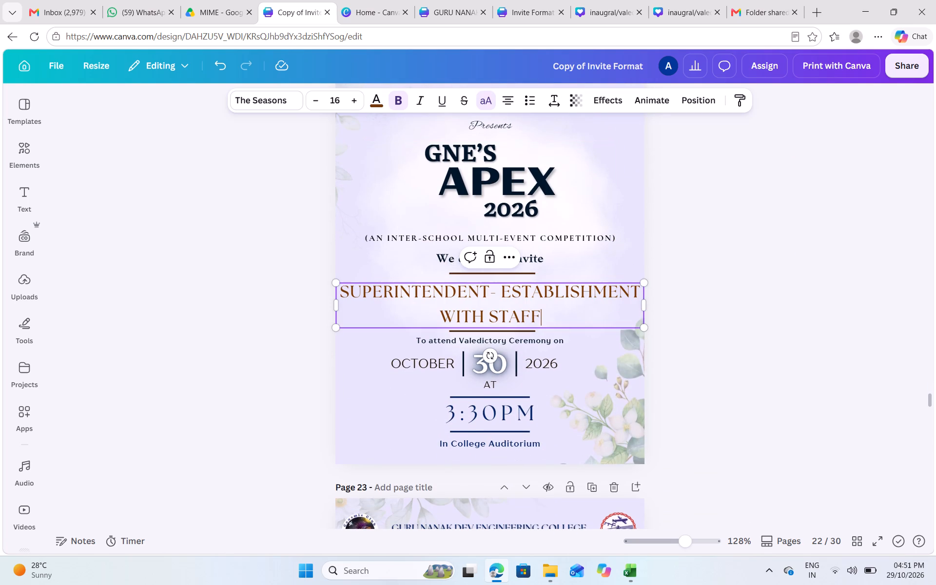
scroll(664, 211, "up", 3)
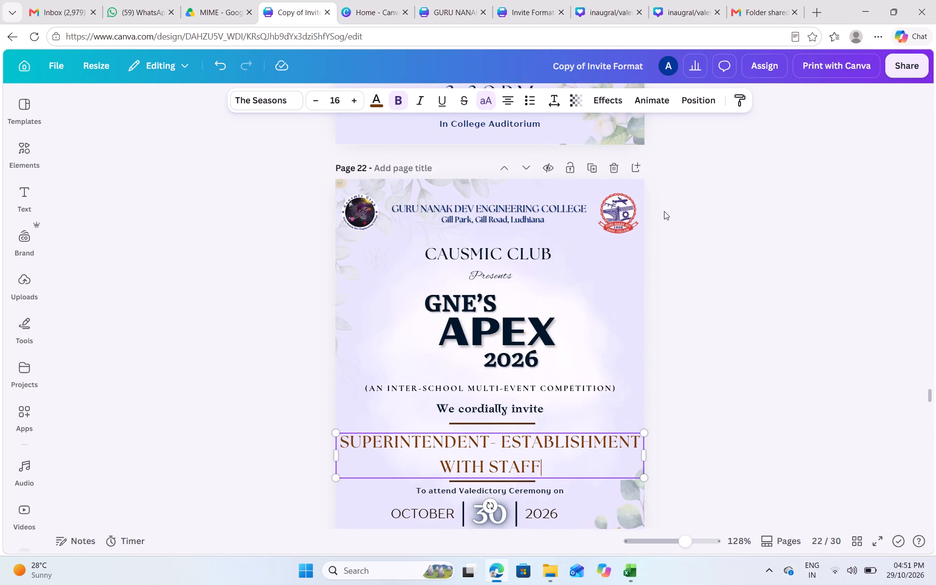
scroll(664, 211, "up", 3)
left_click(703, 236)
Select the "Superintendent- Establishment with Staff" text box on page 22.
scroll(703, 236, "down", 3)
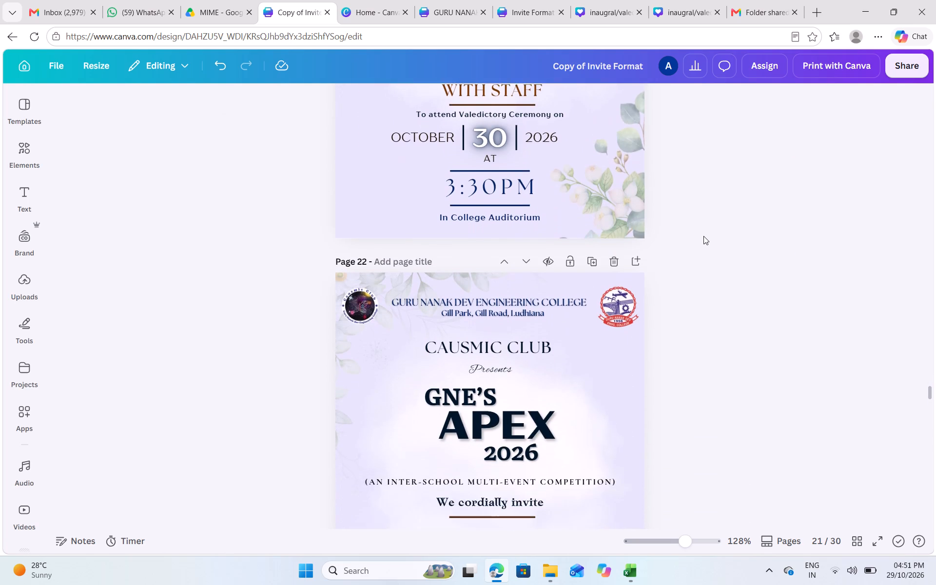
scroll(703, 236, "down", 4)
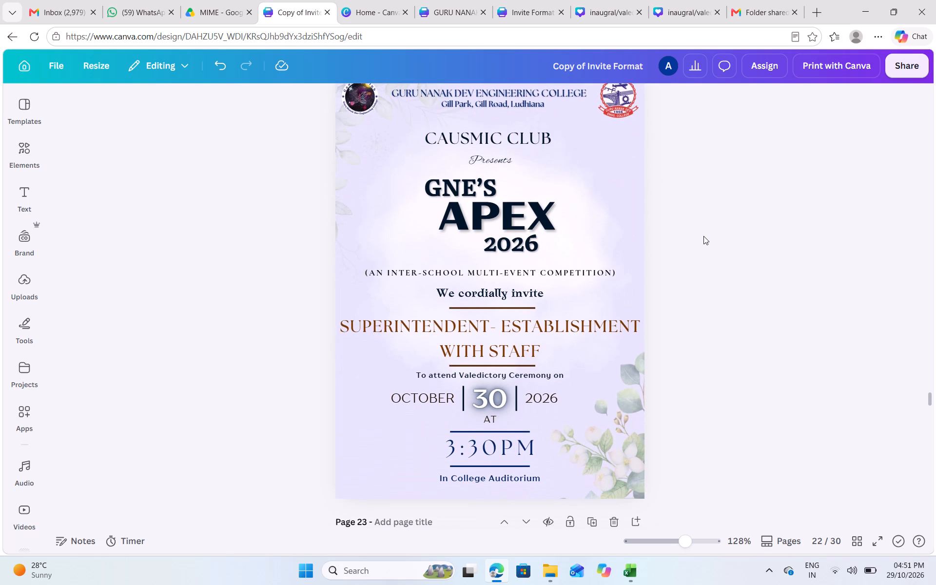
left_click(545, 349)
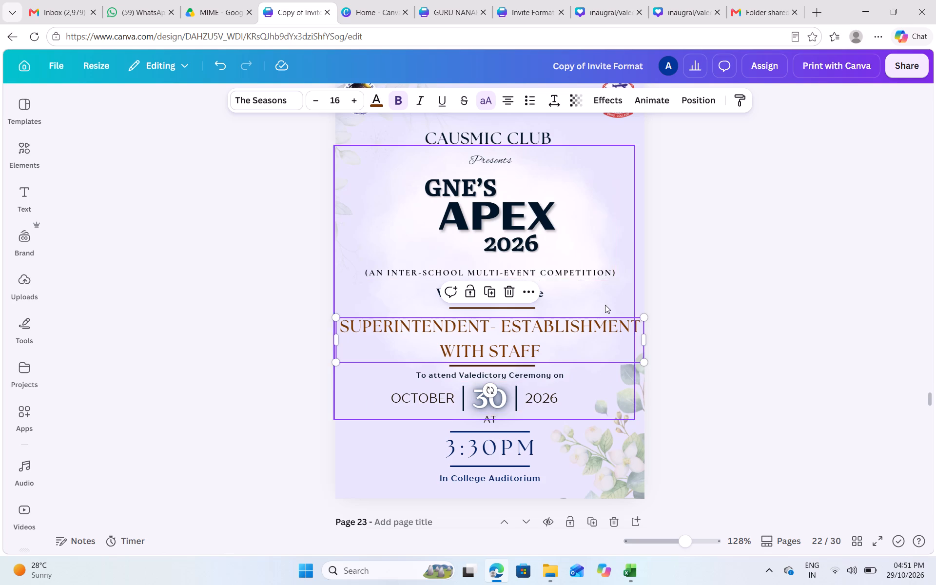
Reduce the font size of the "Superintendent- Establishment with Staff" text on page 22 to 15.
scroll(605, 305, "up", 3)
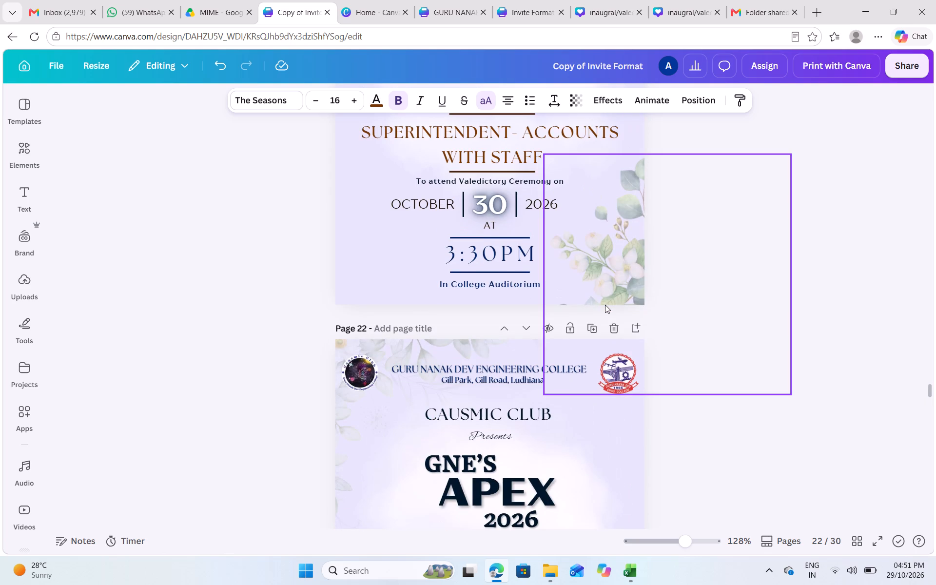
left_click(547, 157)
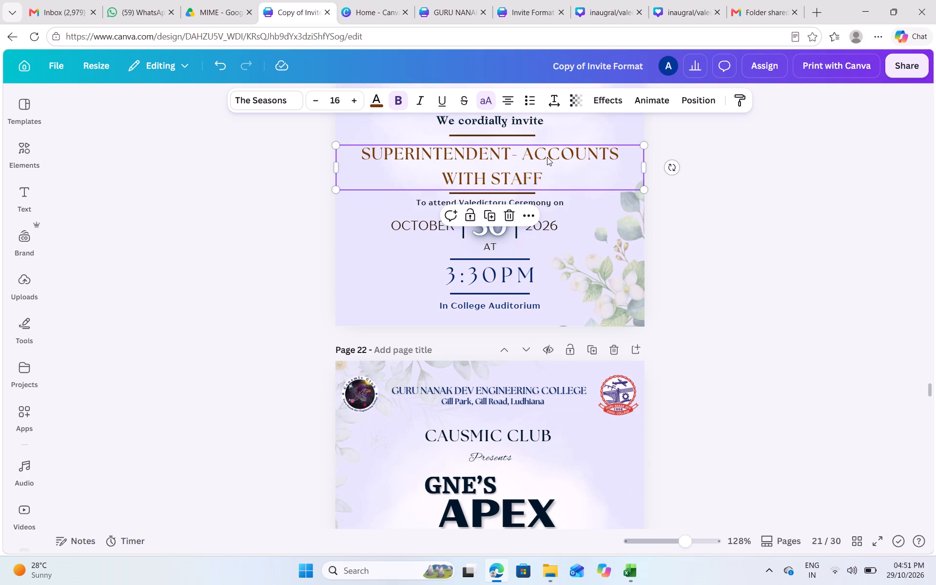
scroll(553, 384, "down", 3)
left_click(532, 379)
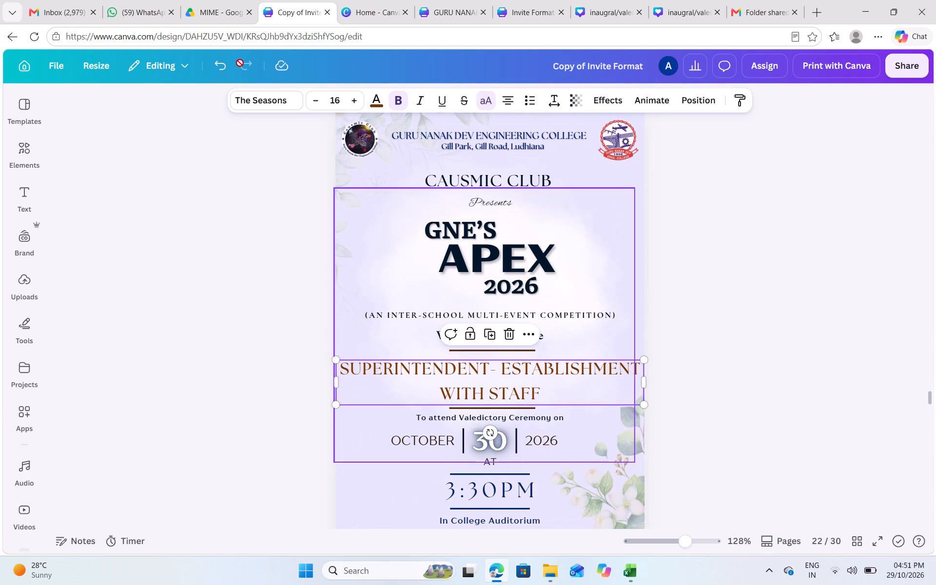
left_click(314, 99)
left_click(314, 99)
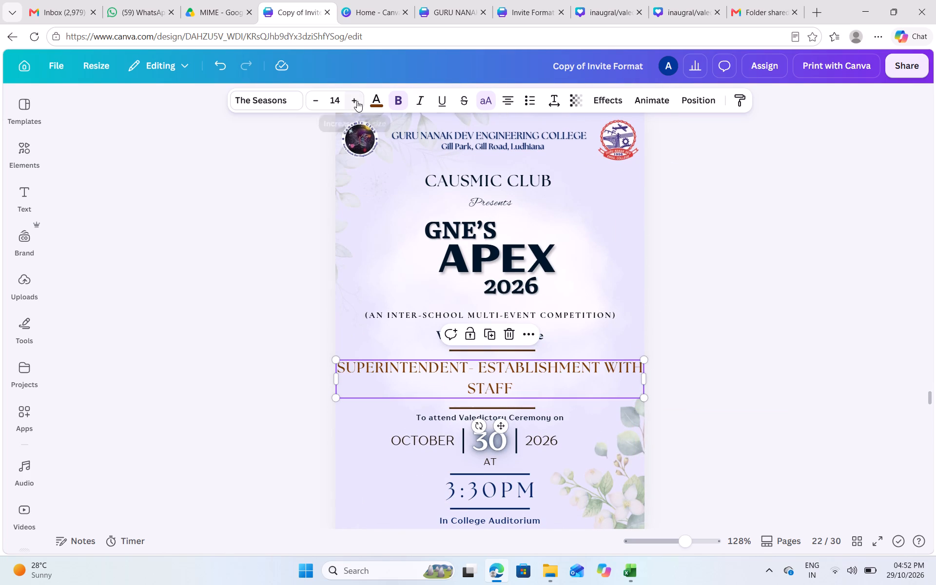
left_click(354, 101)
left_click(719, 362)
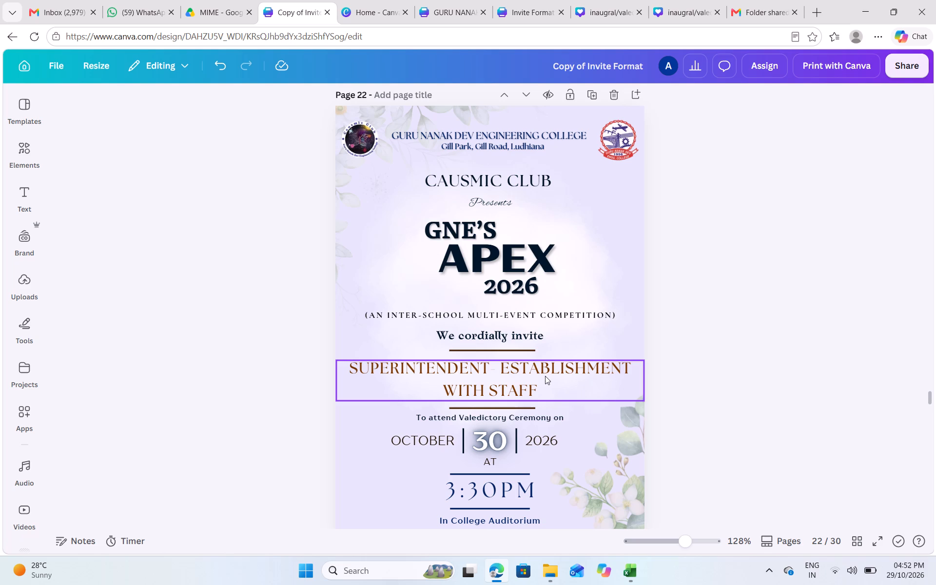
left_click(729, 329)
Review the invitee text on the preceding invitation pages against page 22.
scroll(729, 329, "up", 2)
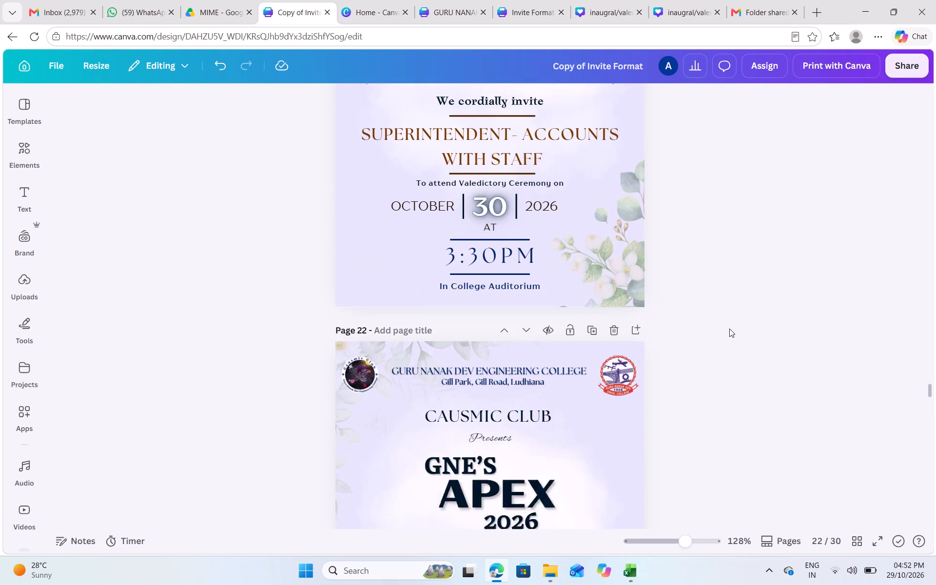
scroll(729, 329, "up", 1)
scroll(729, 329, "down", 1)
scroll(729, 329, "up", 2)
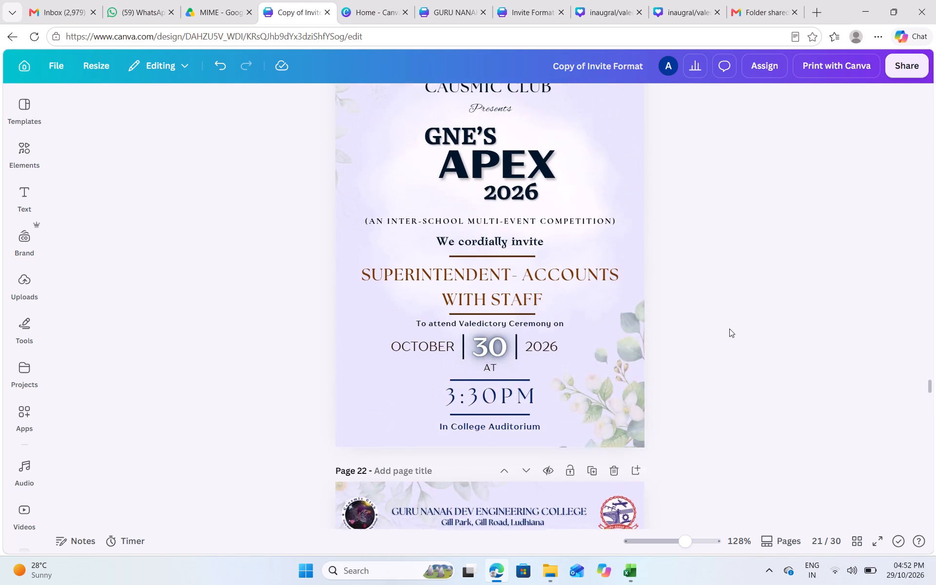
scroll(729, 329, "up", 2)
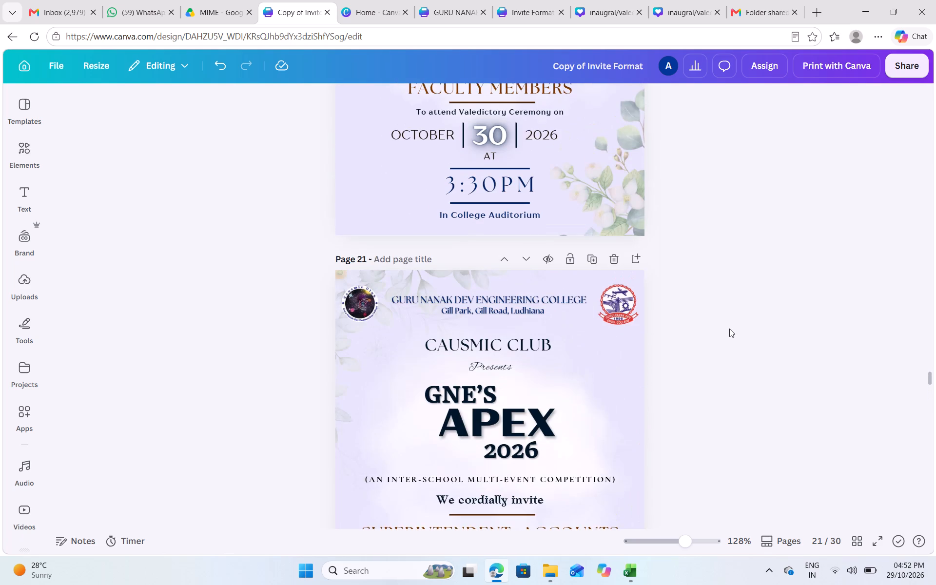
scroll(729, 329, "up", 1)
scroll(729, 329, "down", 2)
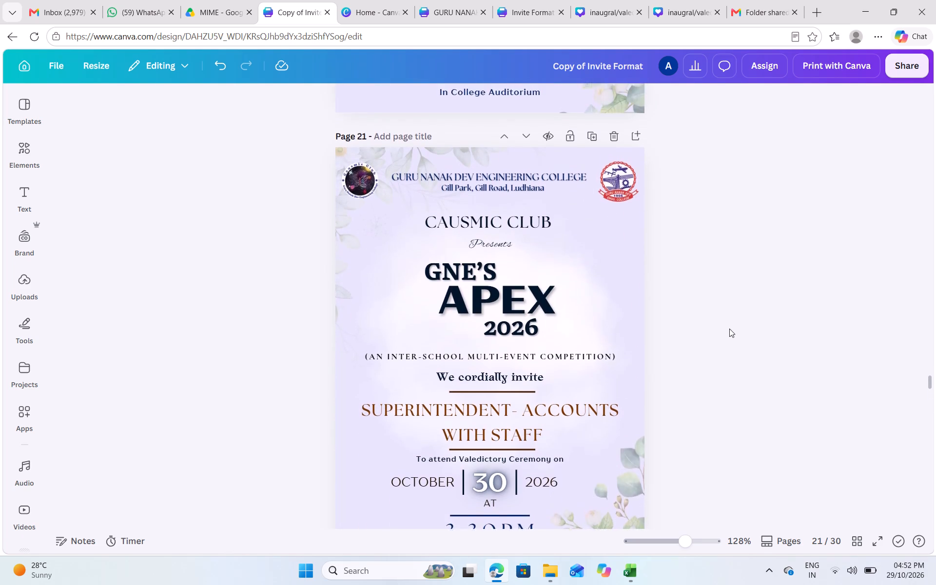
scroll(729, 329, "down", 5)
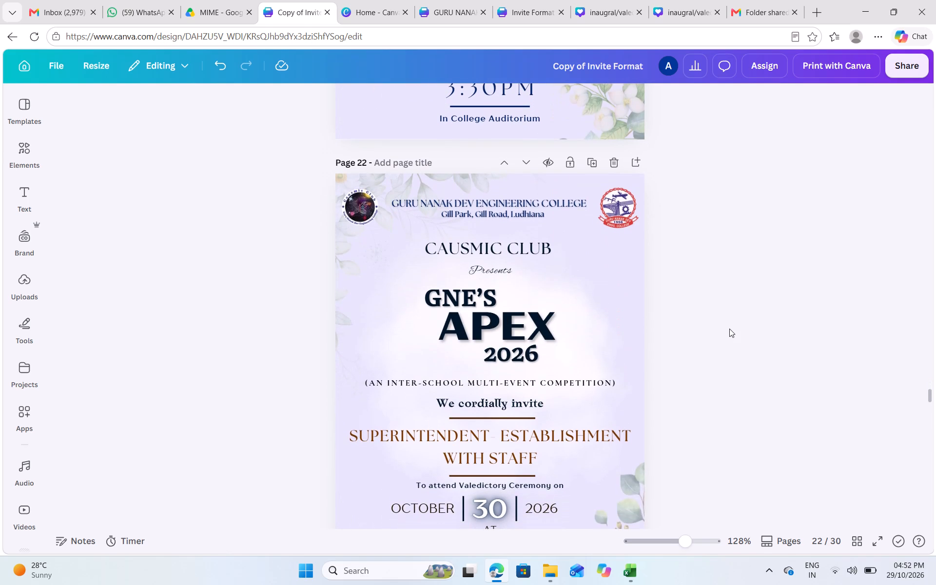
Duplicate page 22, the "Superintendent- Establishment with Staff" invitation.
left_click(588, 162)
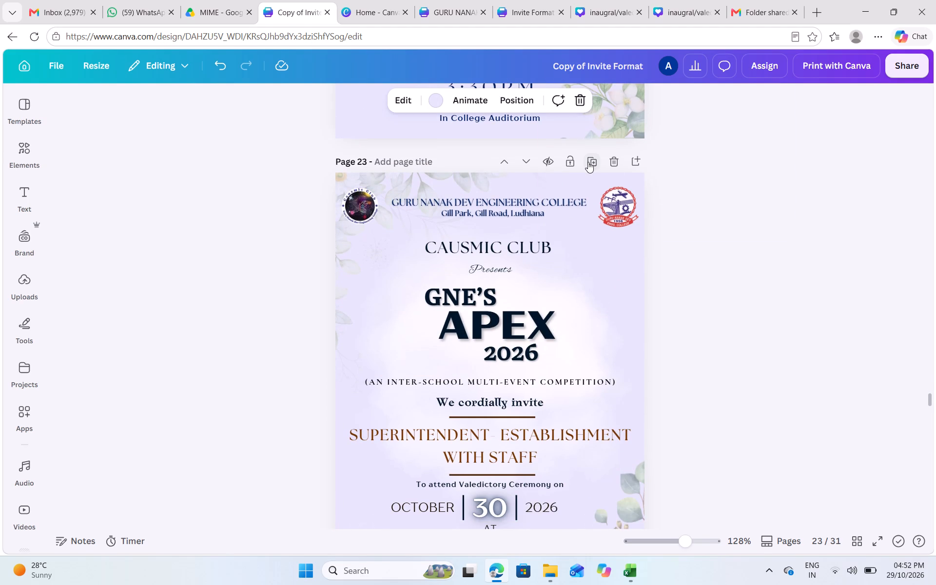
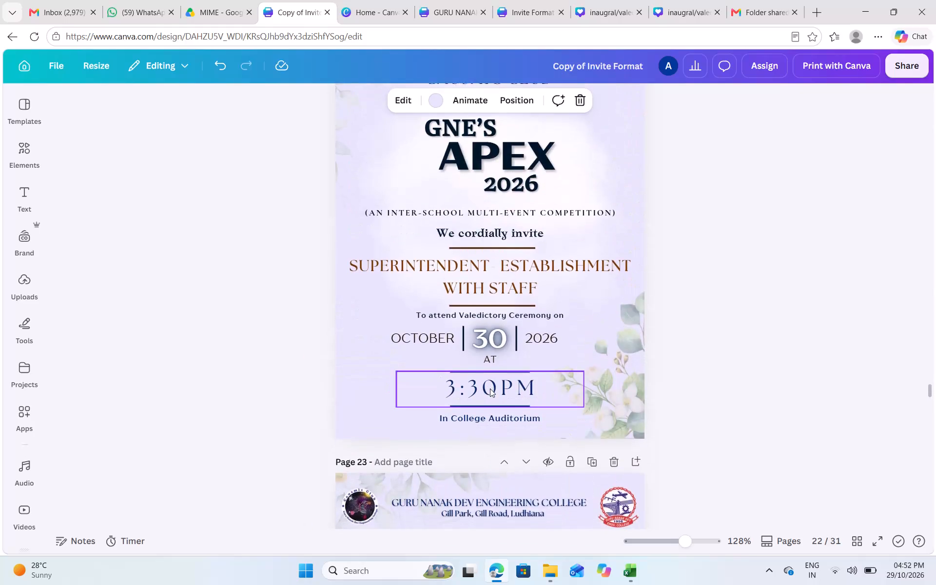
On page 23, replace "Establishment with Staff" in the invitee text with "Examination Branch with Staff", keeping "Superintendent-".
scroll(490, 389, "down", 1)
left_click(517, 391)
left_click(513, 390)
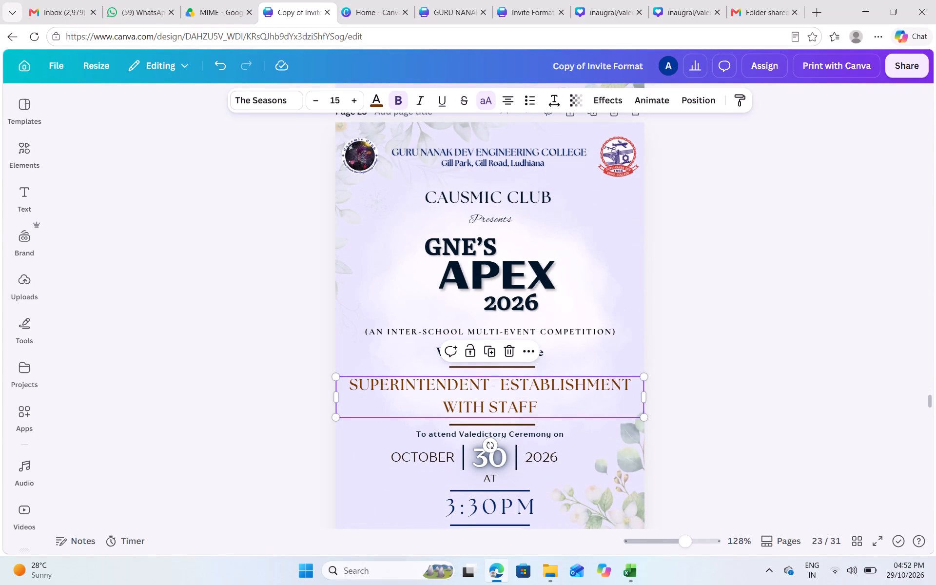
left_click(499, 387)
left_click_drag(490, 389, 540, 408)
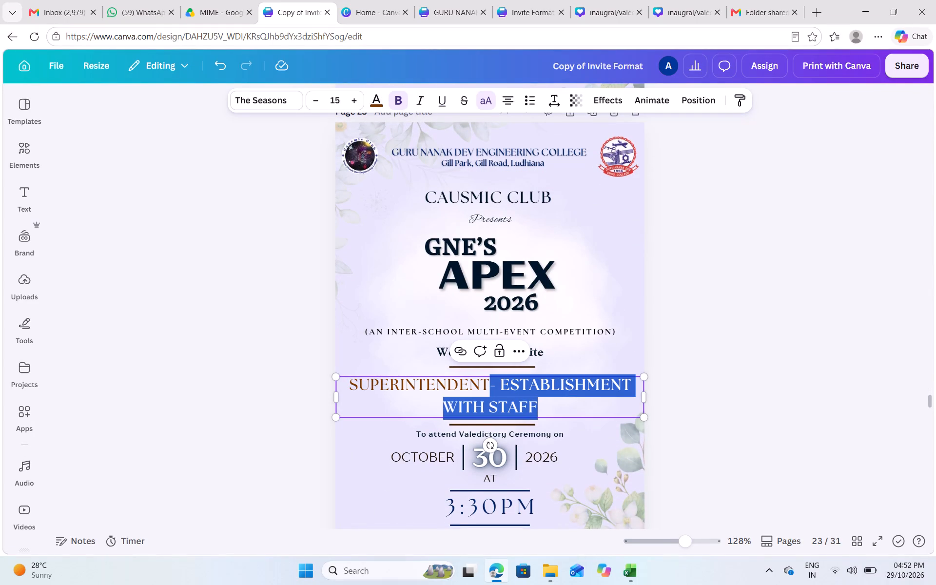
left_click(501, 385)
left_click_drag(501, 385, 552, 406)
key("ctrl+v")
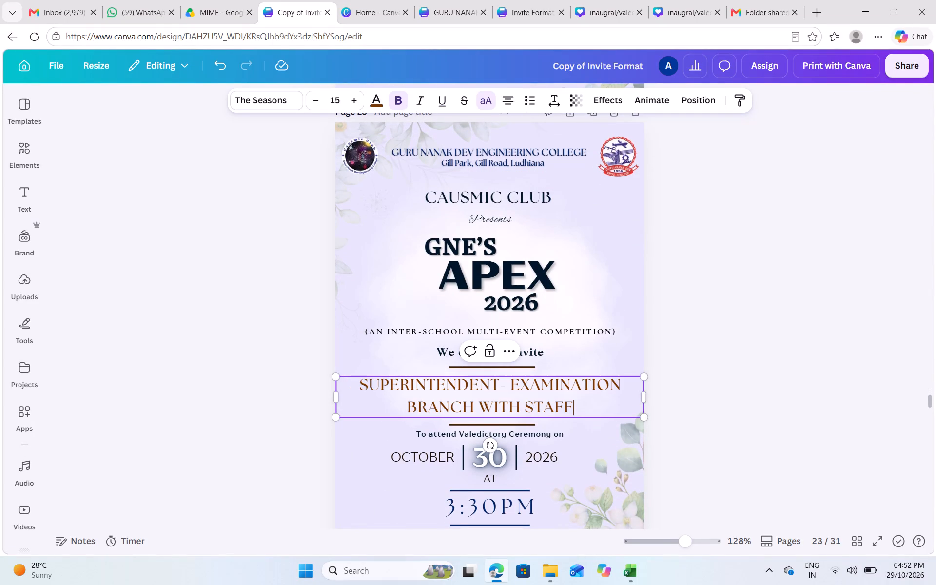
left_click(700, 389)
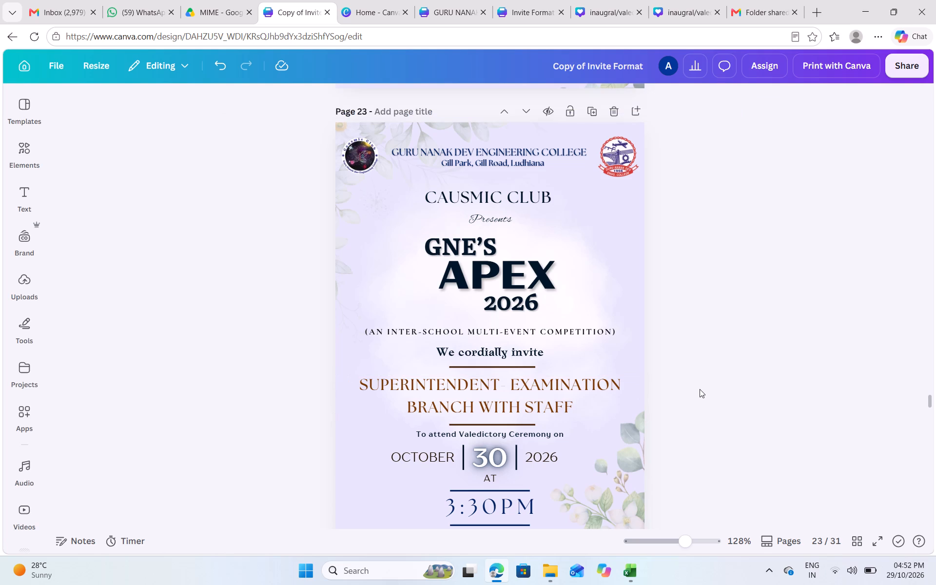
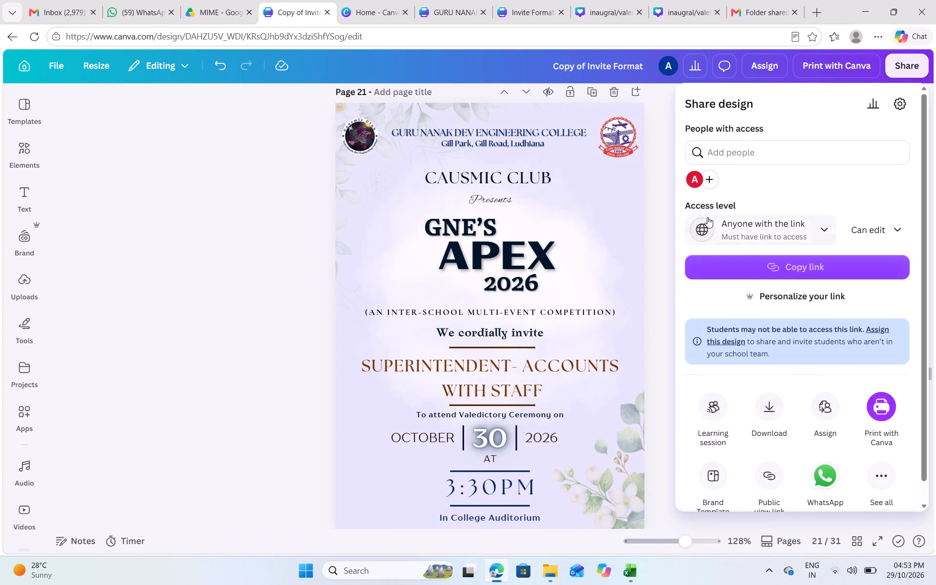
Download only page 21, the "Superintendent- Accounts with Staff" invitation, as a PNG.
left_click(763, 407)
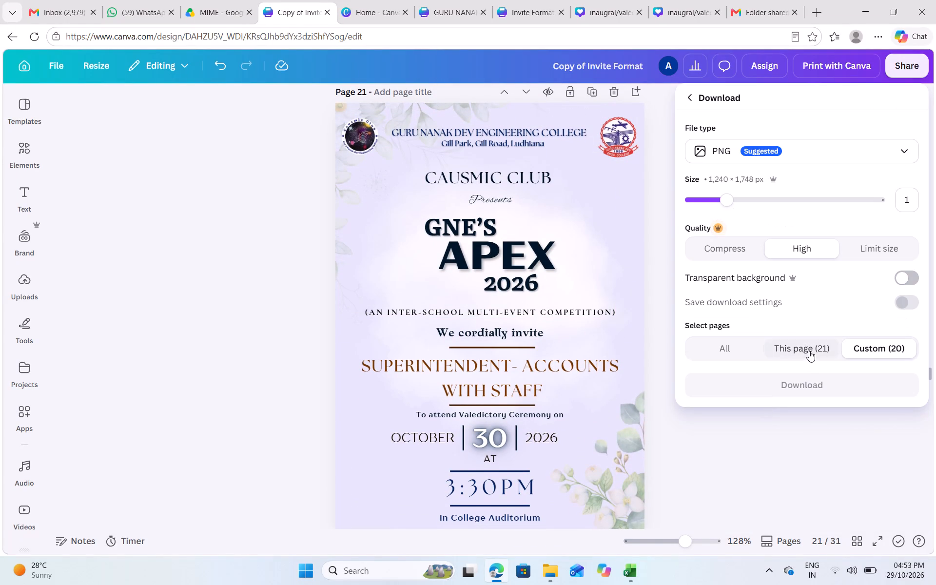
left_click(809, 351)
left_click(825, 389)
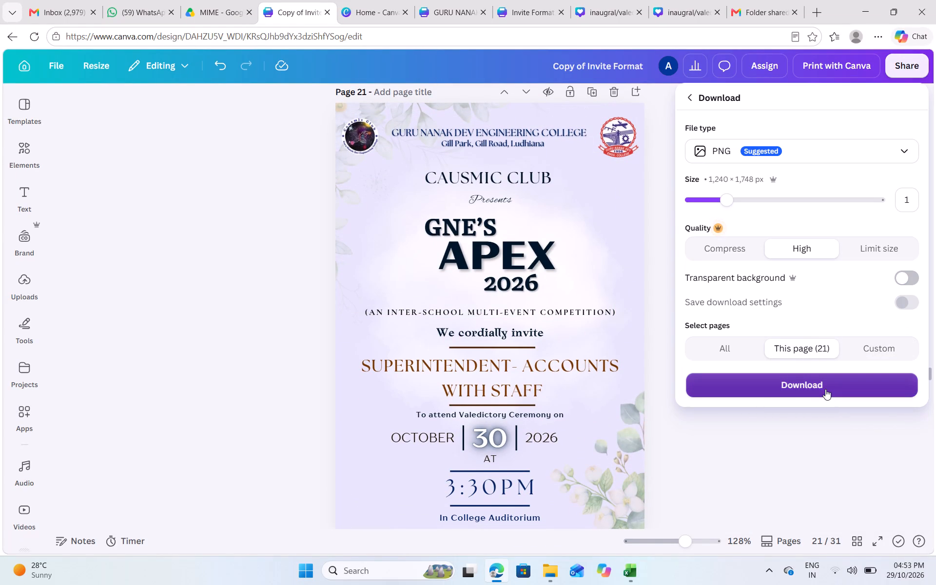
Download only page 22, the "Superintendent- Establishment with Staff" invitation, as a PNG.
scroll(728, 395, "down", 4)
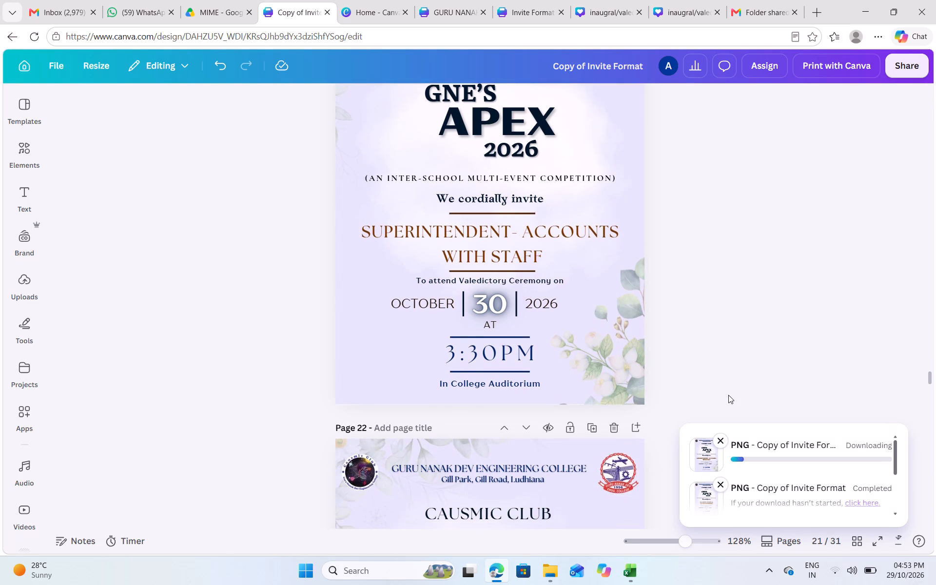
scroll(728, 395, "down", 5)
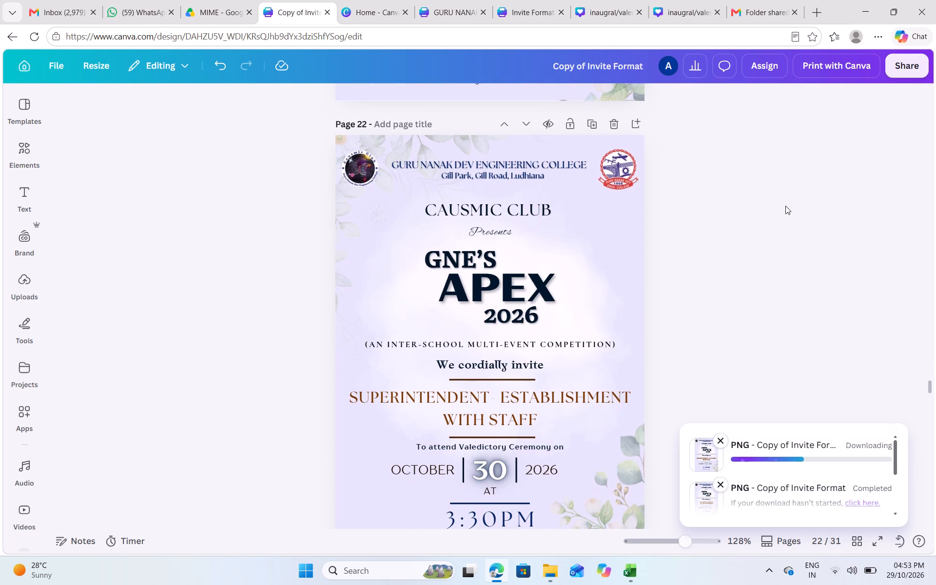
left_click(899, 61)
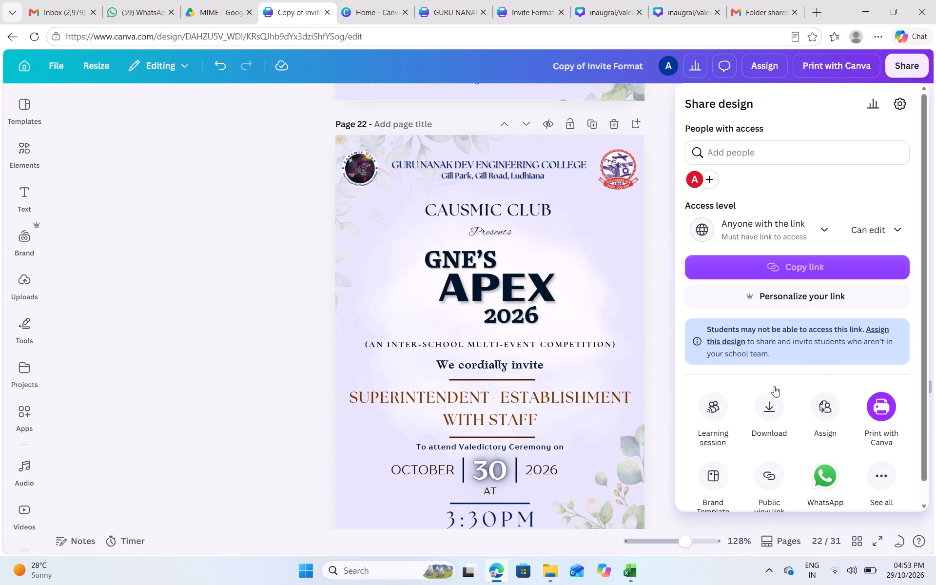
left_click(773, 392)
left_click(812, 348)
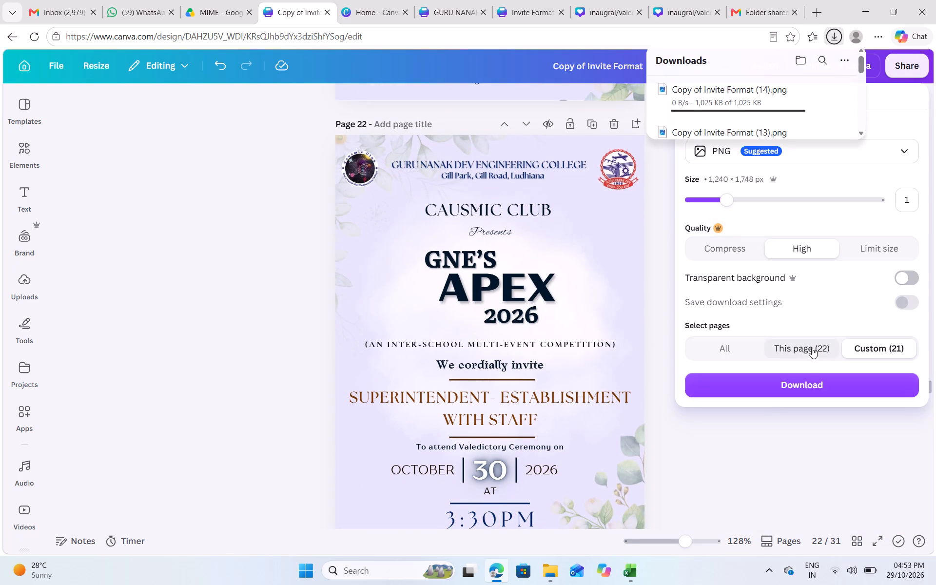
left_click(813, 384)
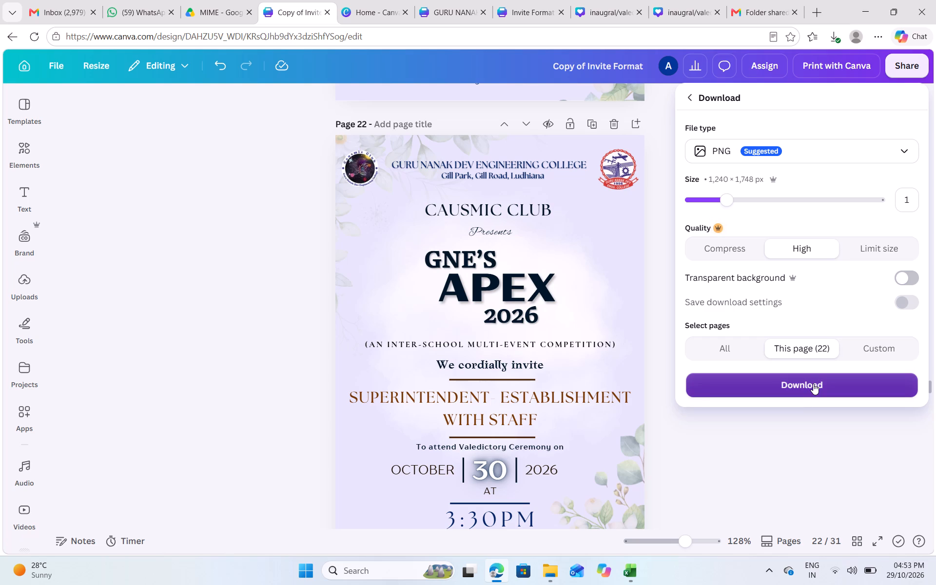
Open the download settings for page 23, the "Superintendent- Examination Branch with Staff" invitation.
scroll(619, 356, "down", 6)
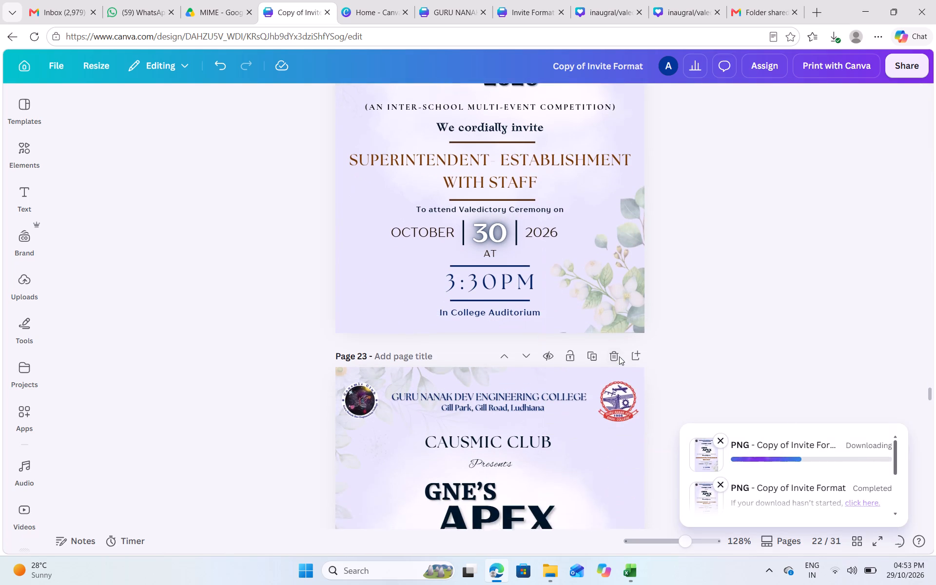
scroll(619, 356, "down", 4)
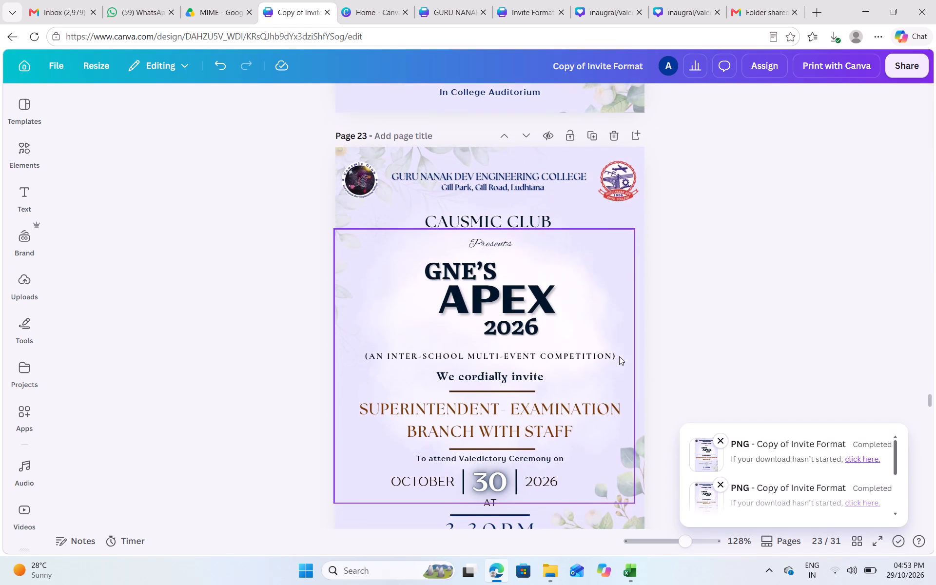
scroll(619, 356, "down", 1)
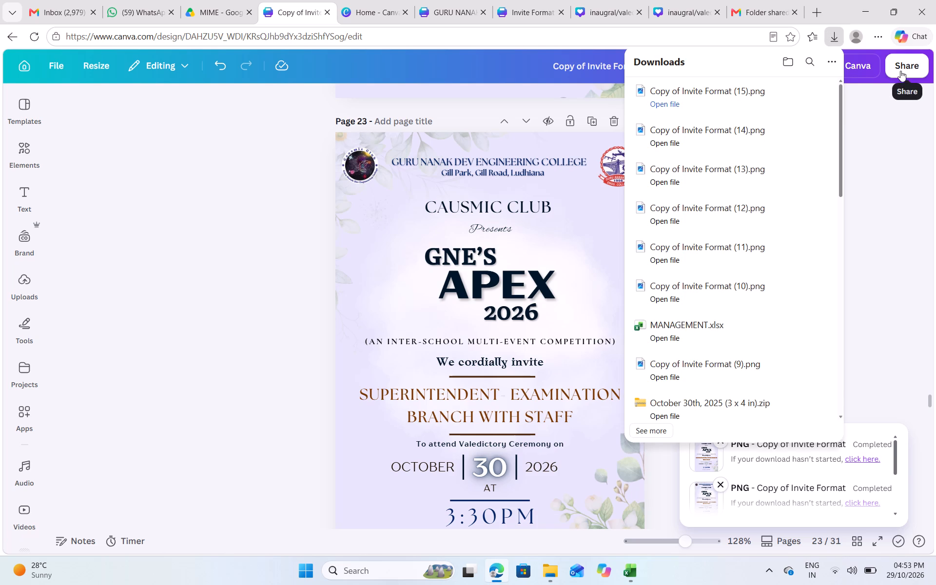
left_click(900, 71)
left_click(771, 408)
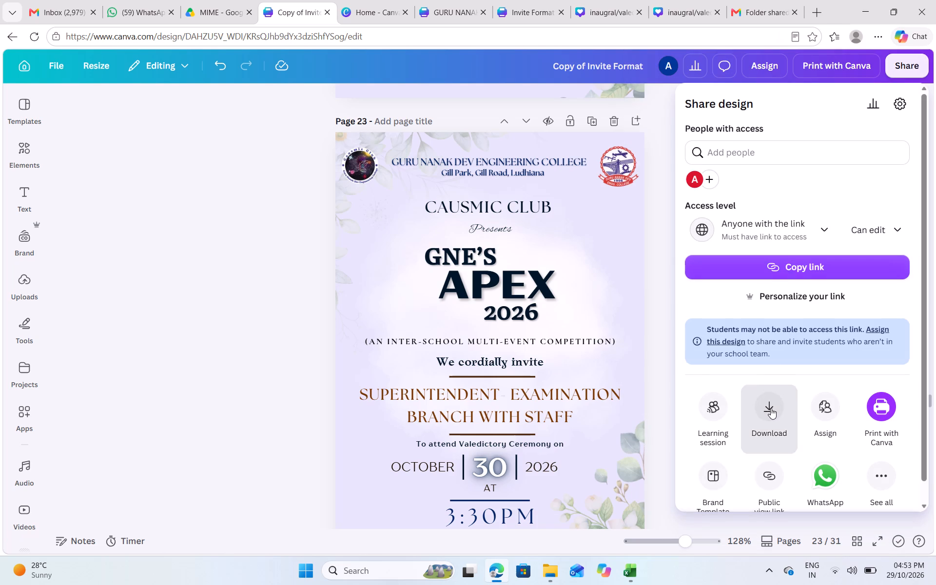
Download only page 23, the "Superintendent- Examination Branch with Staff" invitation, as a PNG.
left_click(794, 345)
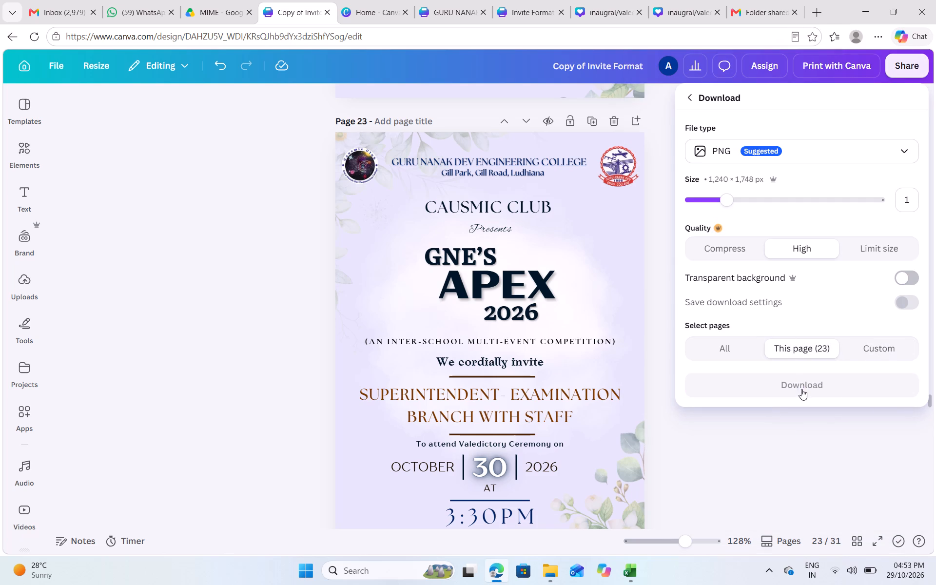
left_click(795, 389)
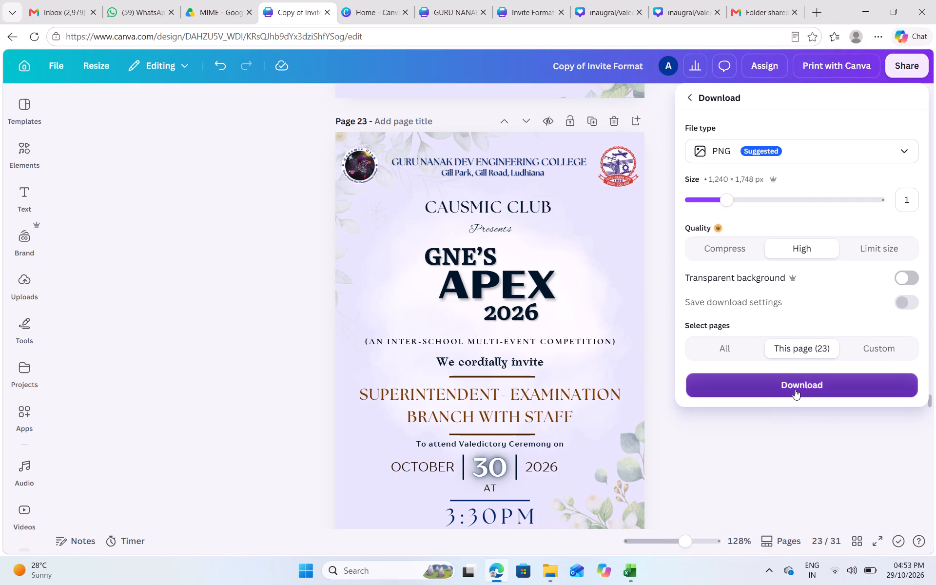
scroll(663, 354, "down", 1)
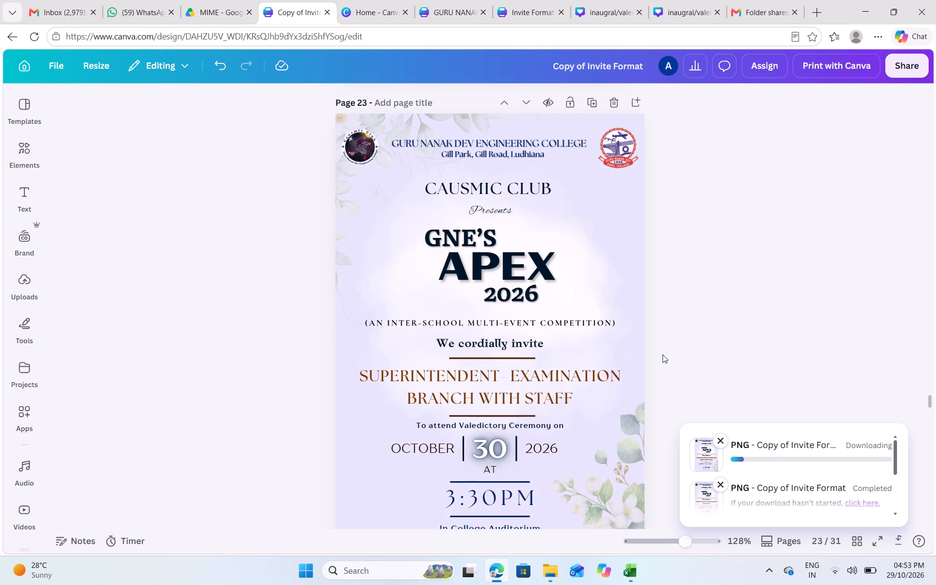
scroll(663, 354, "down", 4)
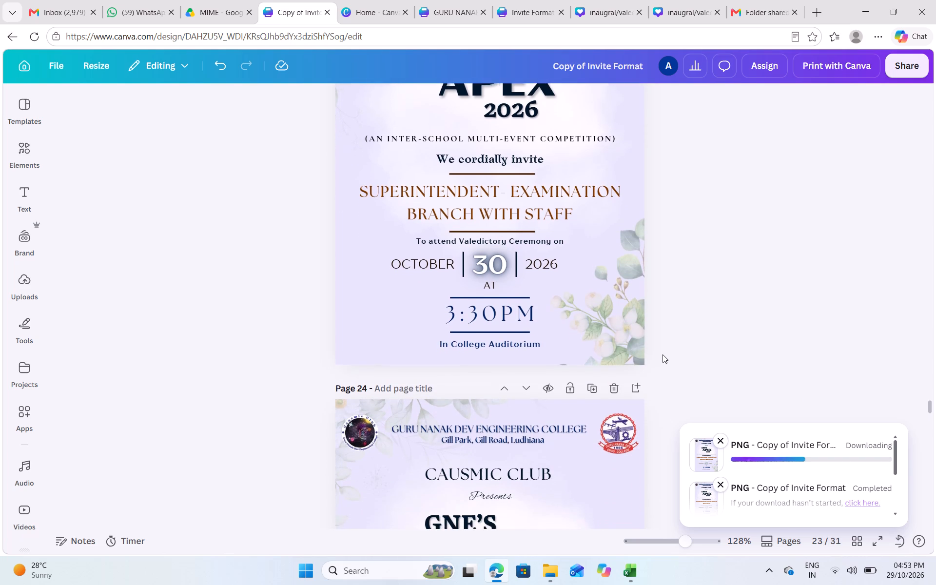
scroll(663, 354, "down", 4)
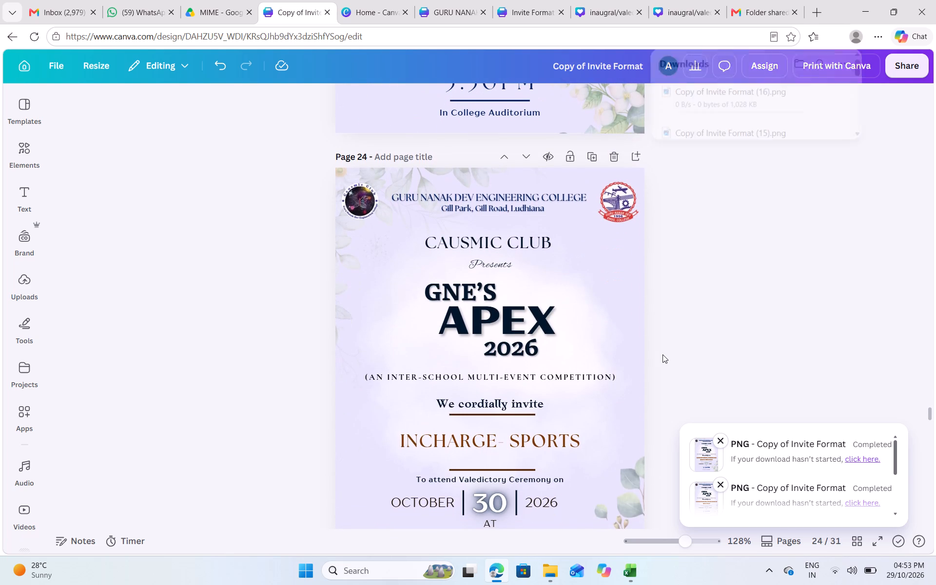
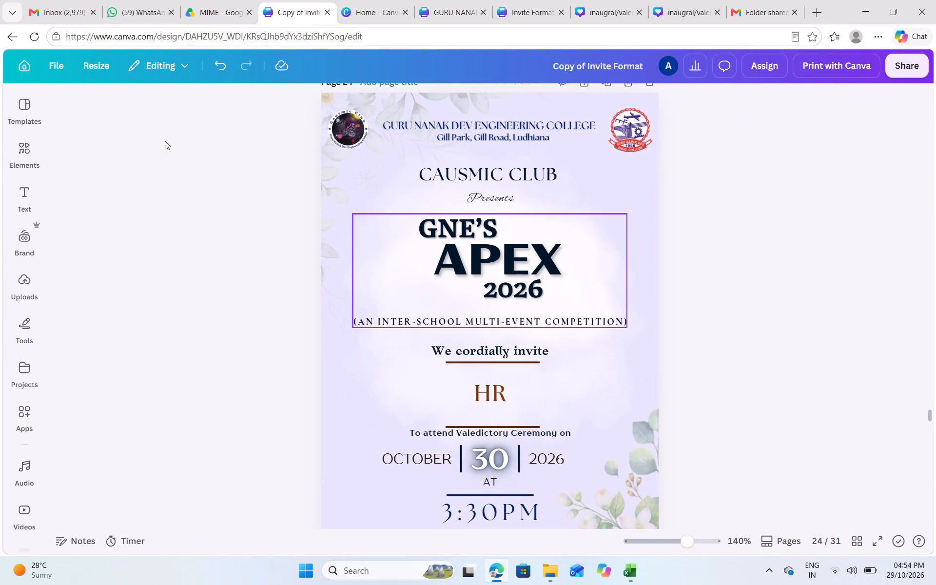
Undo the recent resizing of the "HR" invitee group on page 24, and redo the last change undone.
left_click(219, 66)
left_click(219, 63)
left_click(219, 63)
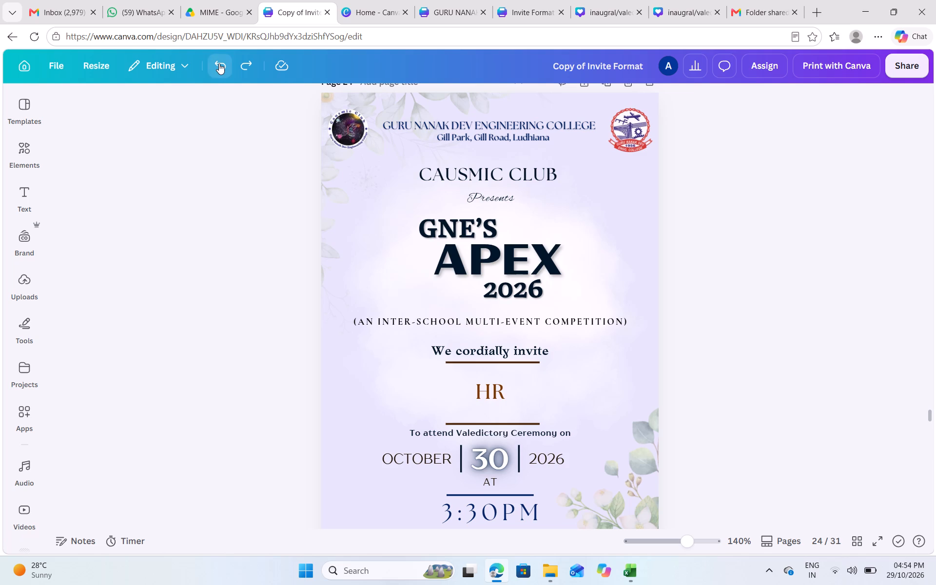
left_click(218, 63)
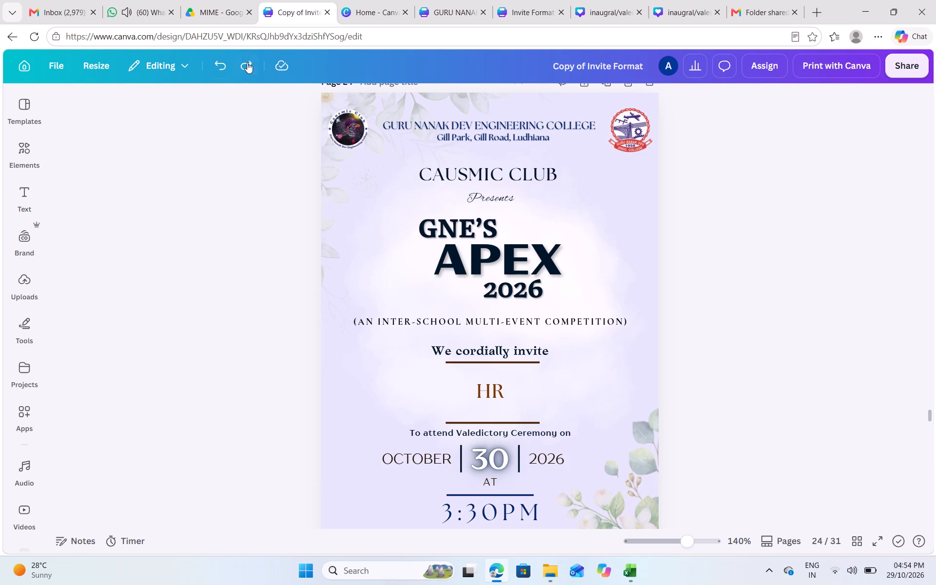
left_click(249, 65)
Ungroup the "HR" invitee text from its two divider lines on page 24.
double_click(493, 392)
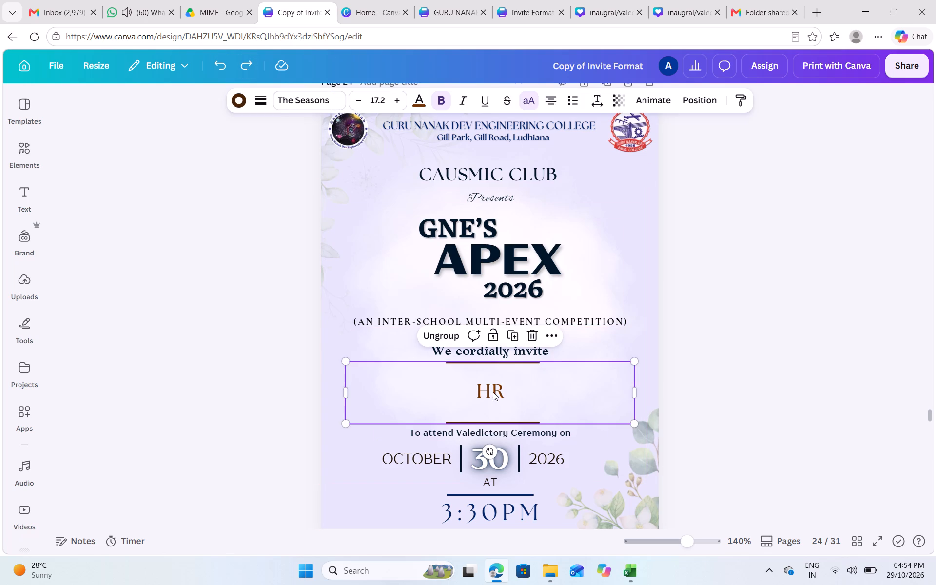
left_click(735, 334)
left_click(488, 386)
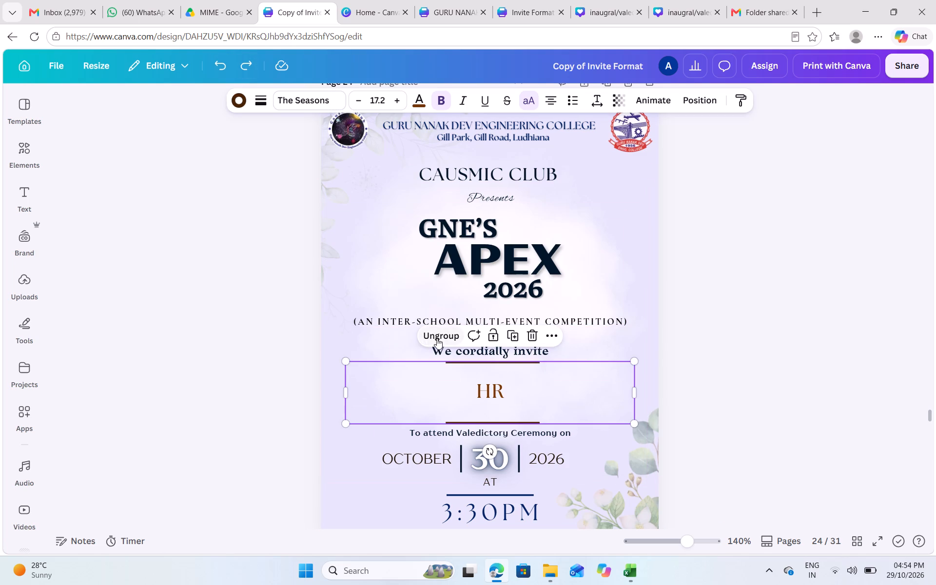
left_click(437, 338)
left_click(734, 364)
left_click(552, 390)
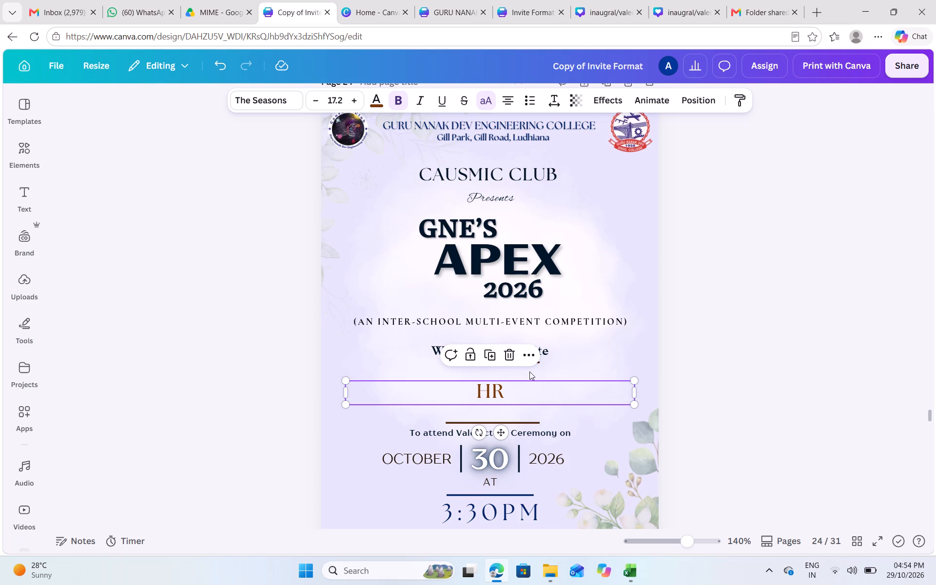
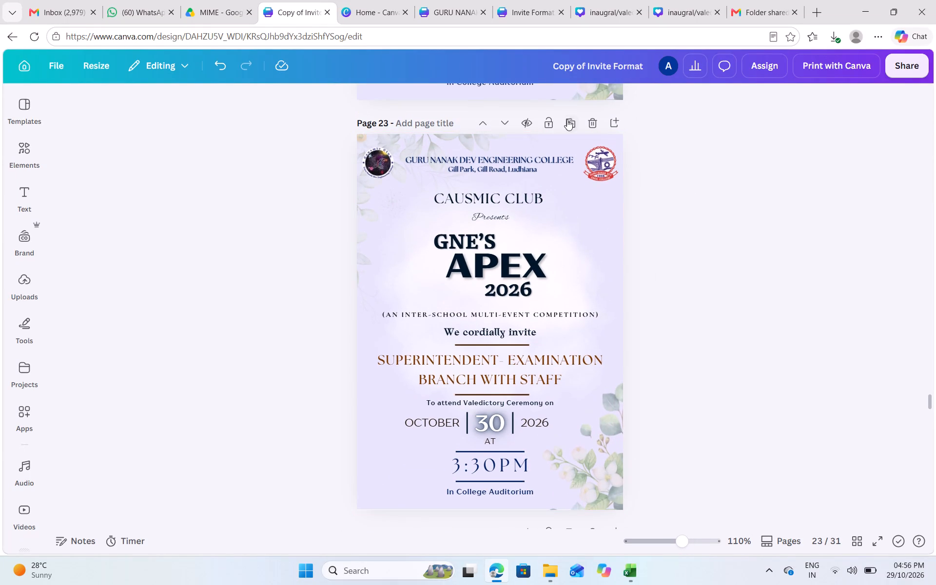
Duplicate page 23 and replace the copy's invitee text with "Superintendent - Academic Office with Staff", without the list number.
left_click(566, 118)
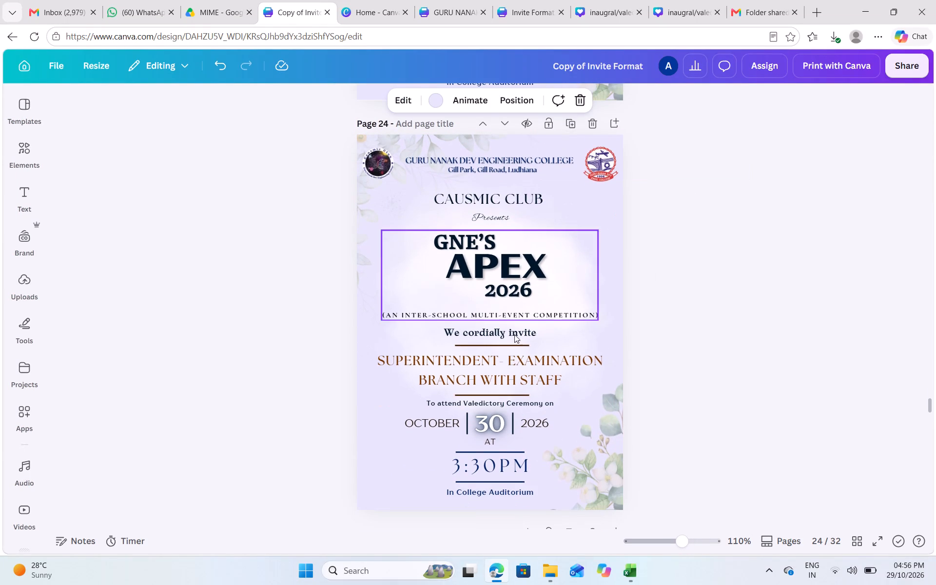
double_click(503, 380)
key("ctrl+v")
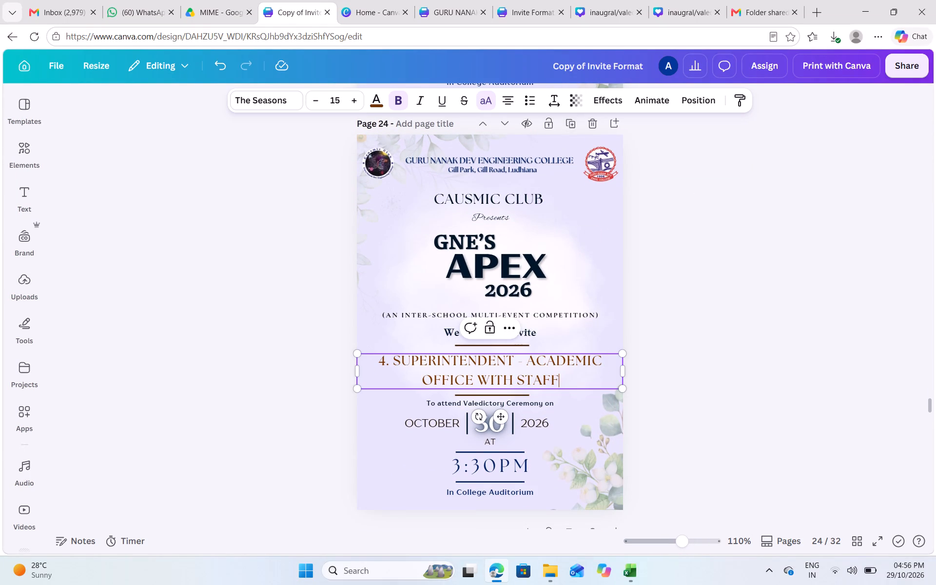
left_click(390, 361)
key("BackSpace")
key("BackSpace")
left_click(678, 317)
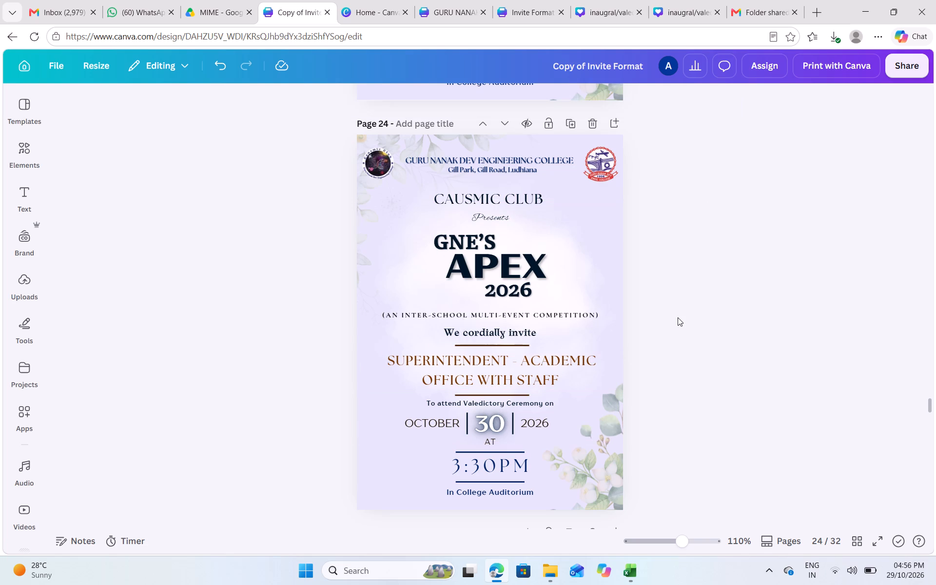
left_click(901, 58)
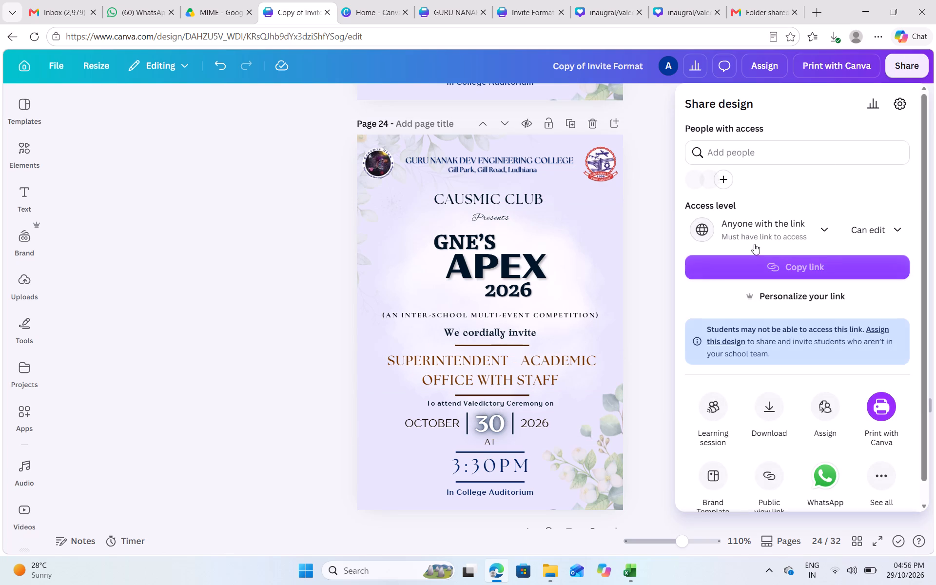
left_click(545, 357)
scroll(497, 362, "up", 1)
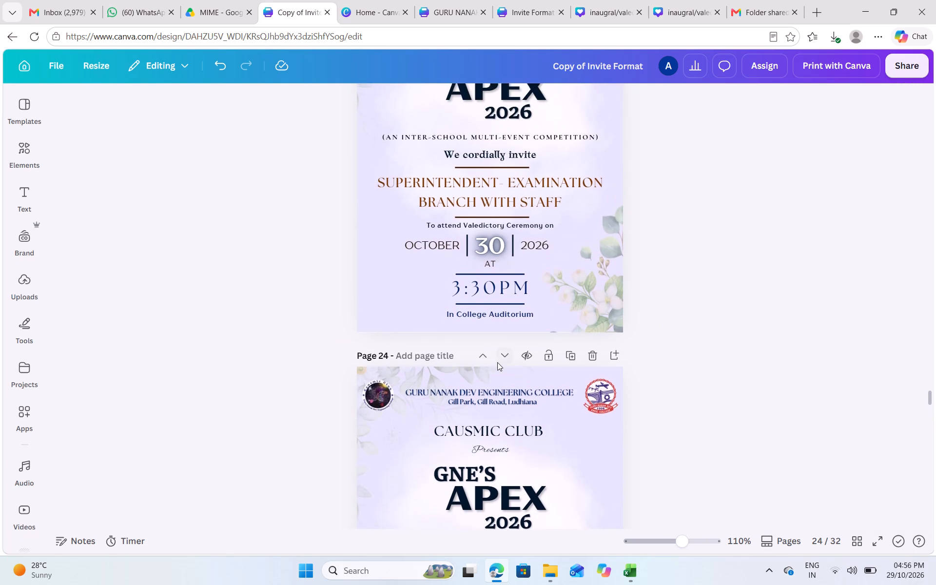
scroll(497, 362, "up", 1)
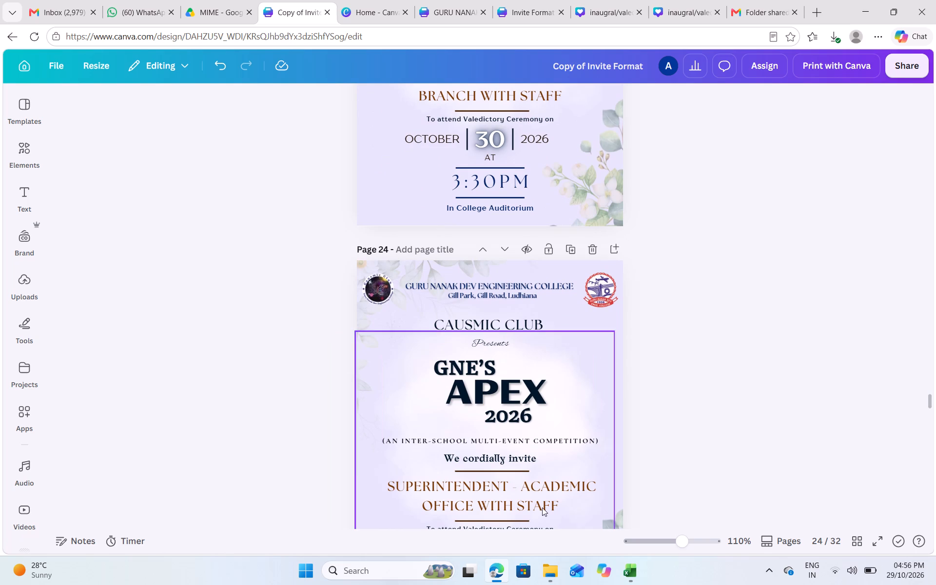
left_click(514, 492)
left_click(510, 487)
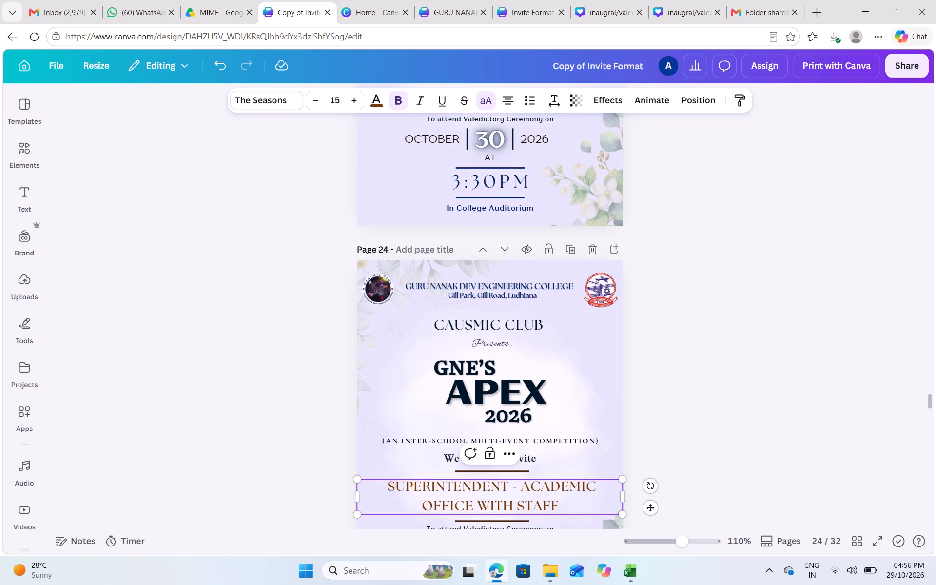
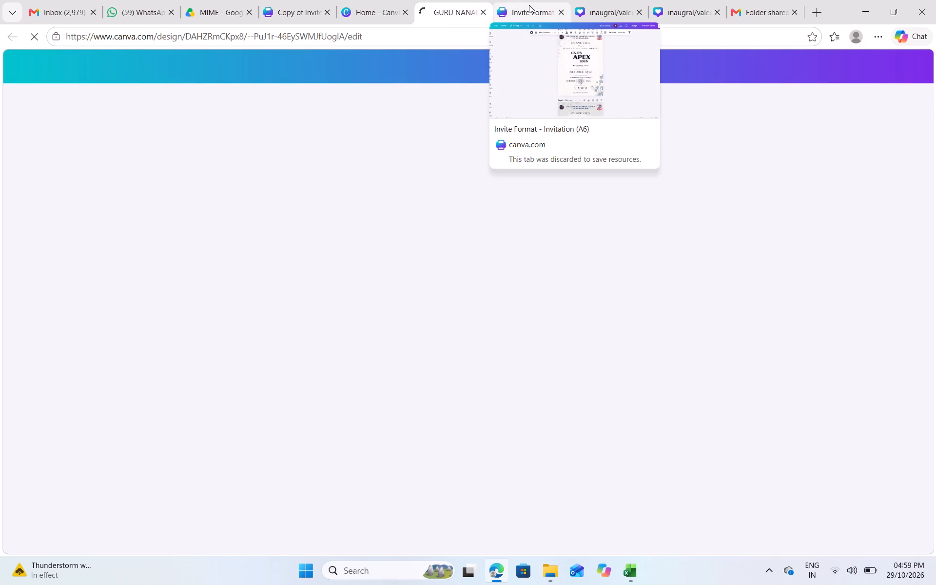
Switch to the "inaugral/valedictory invitation." design and move the APEX 2026 Valedictory Ceremony invitation from page 2 to page 1.
left_click(593, 0)
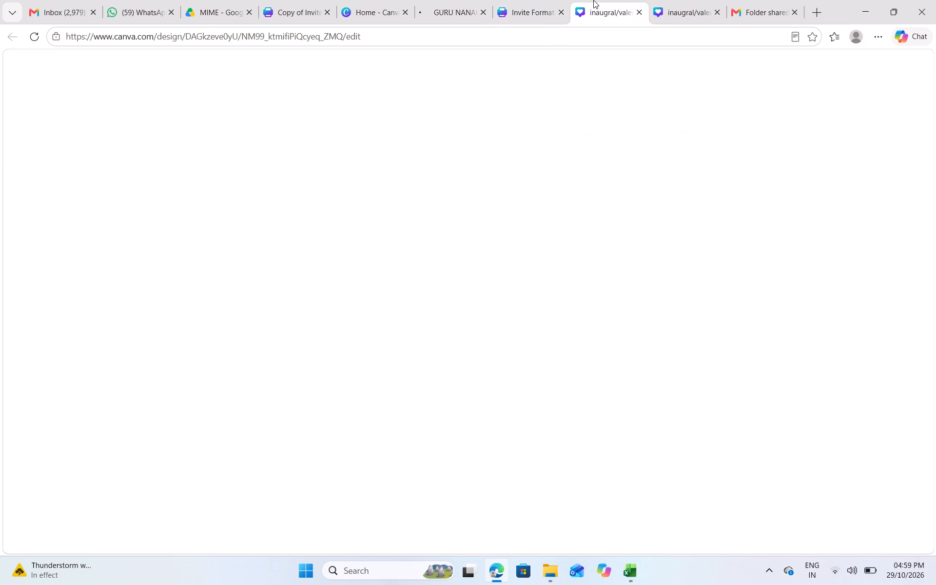
left_click(703, 351)
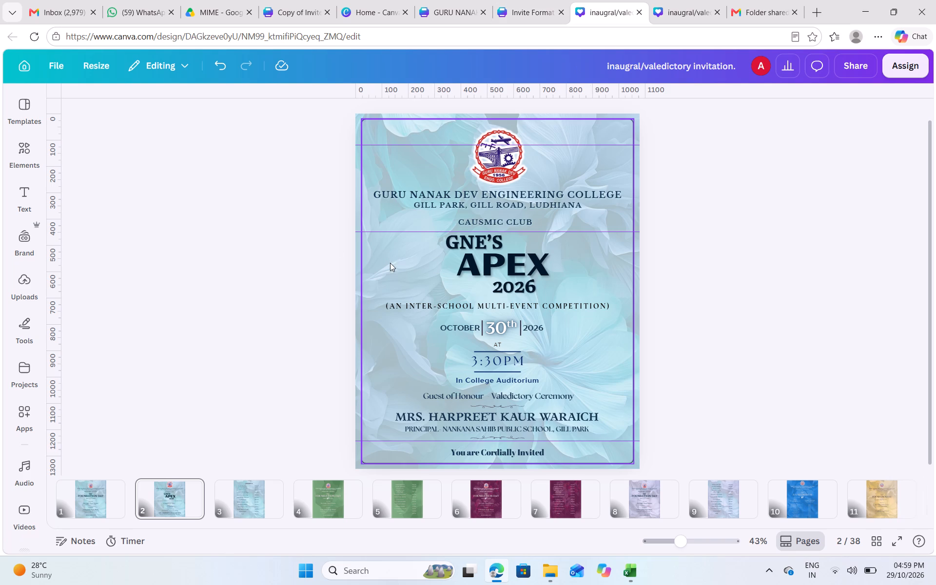
left_click_drag(169, 500, 85, 508)
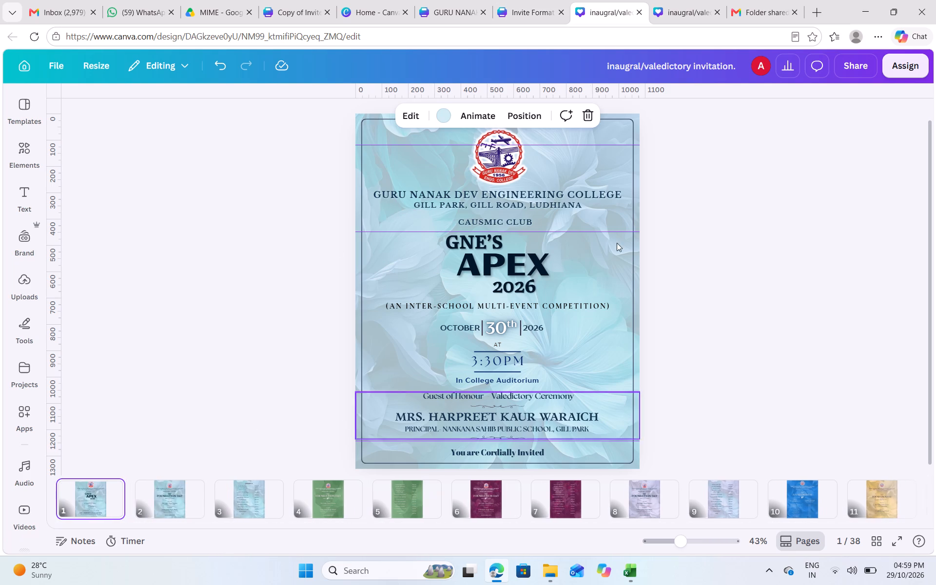
Open the sharing options for the "inaugral/valedictory invitation." design.
left_click(853, 64)
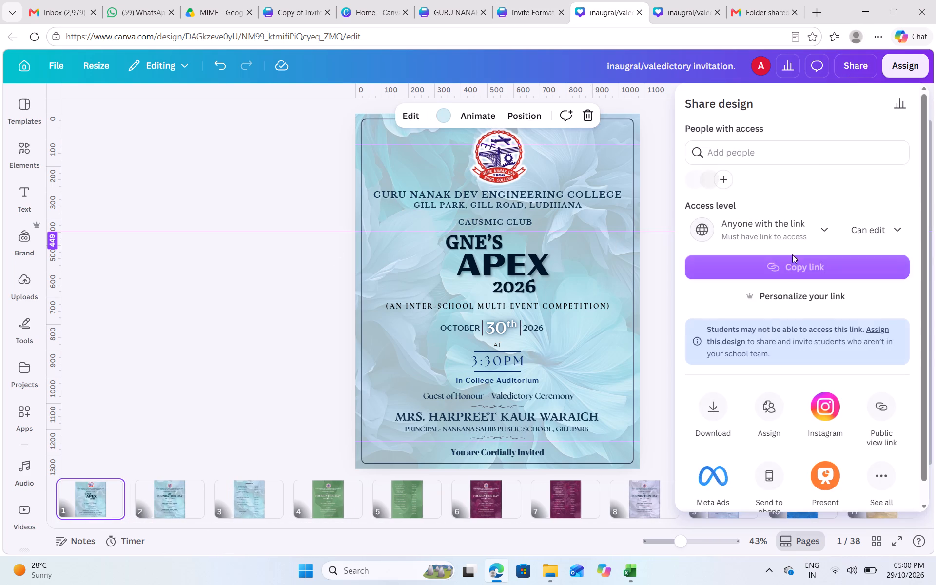
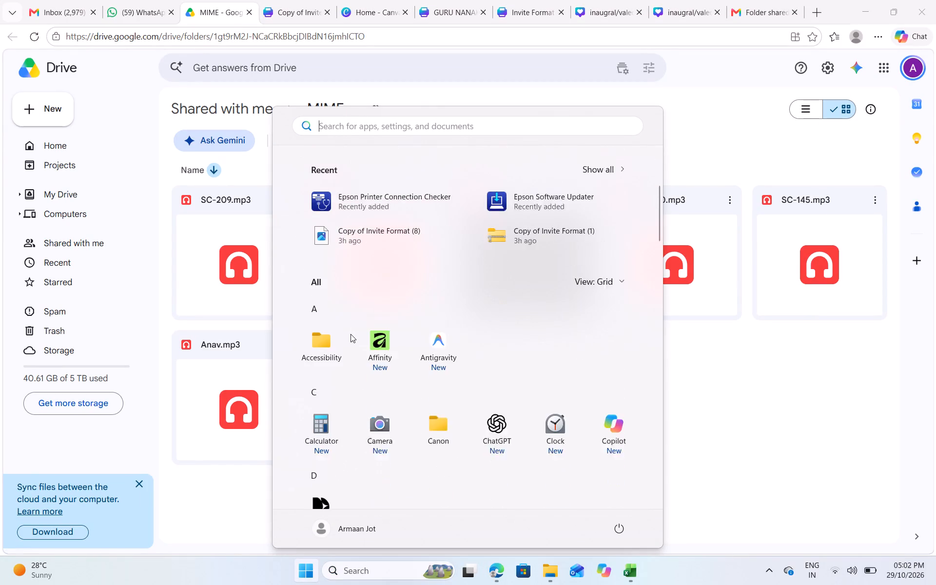
Find Notepad among the installed apps and open it.
scroll(351, 334, "down", 7)
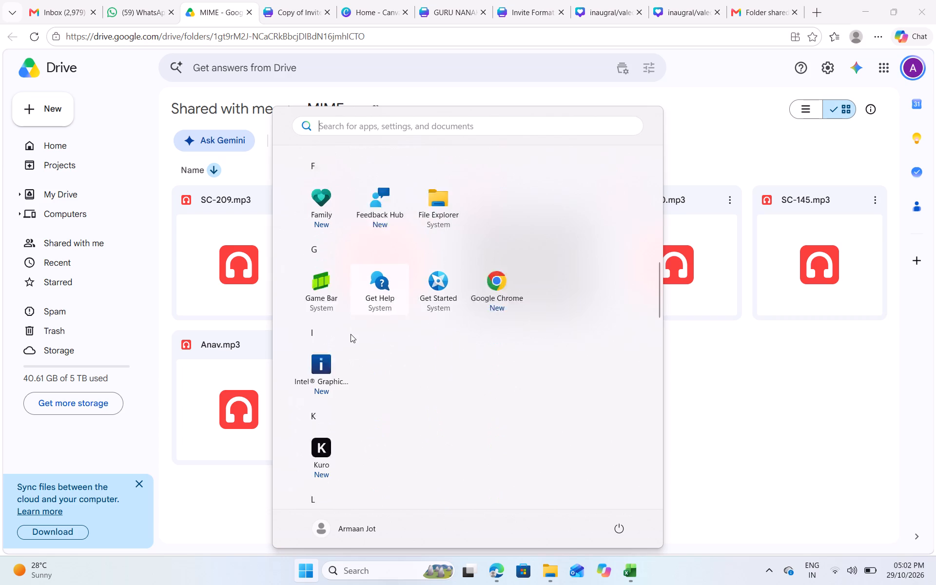
scroll(351, 334, "down", 6)
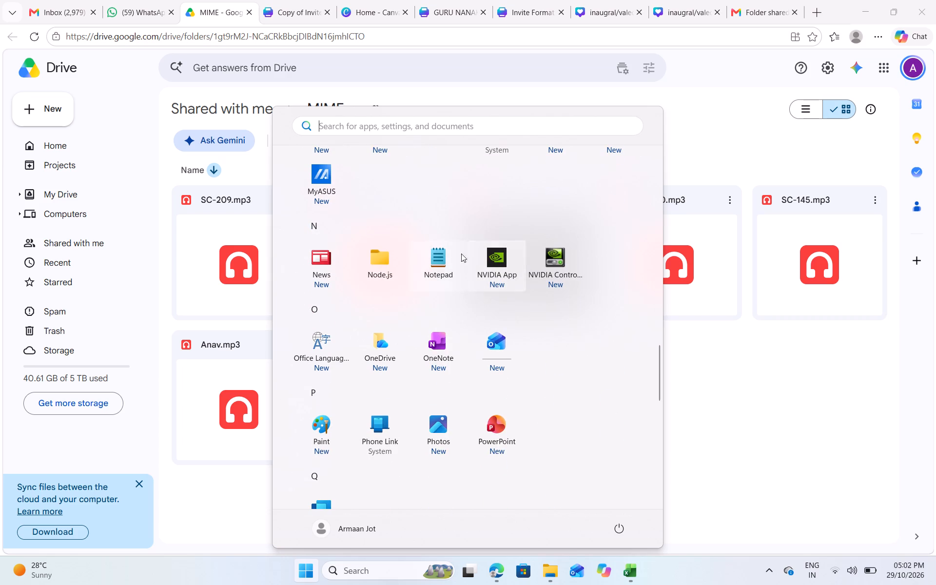
left_click(438, 258)
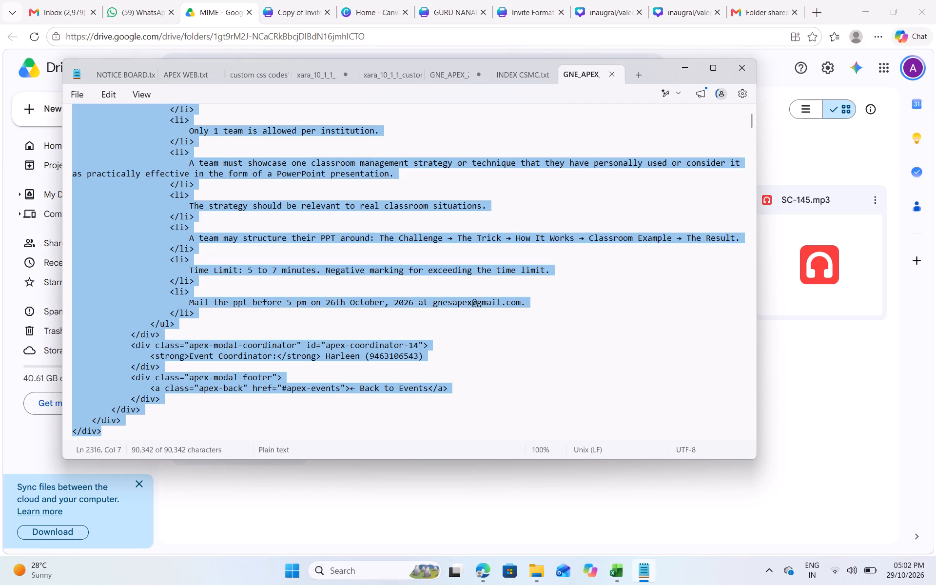
Open a new blank text document alongside the GNE_APEX file in Notepad.
left_click(640, 74)
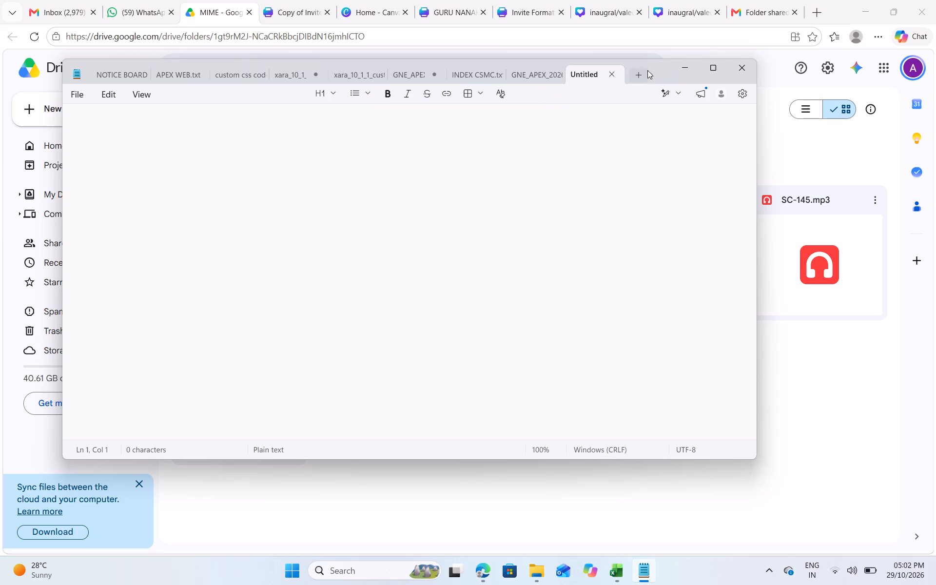
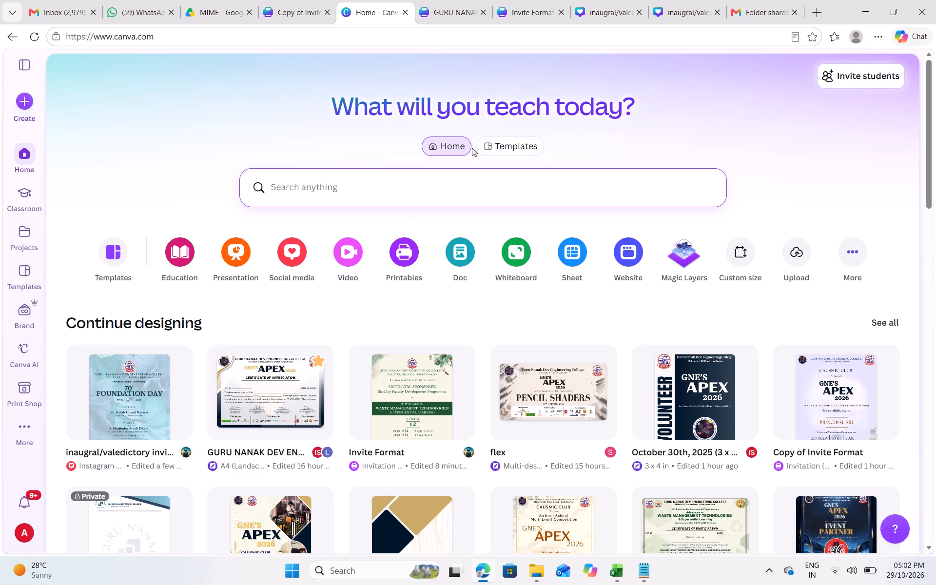
Switch to the inaugral/valedictory invitation design and examine the full GNE's APEX 2026 invitation on page 1.
left_click(444, 1)
left_click(515, 1)
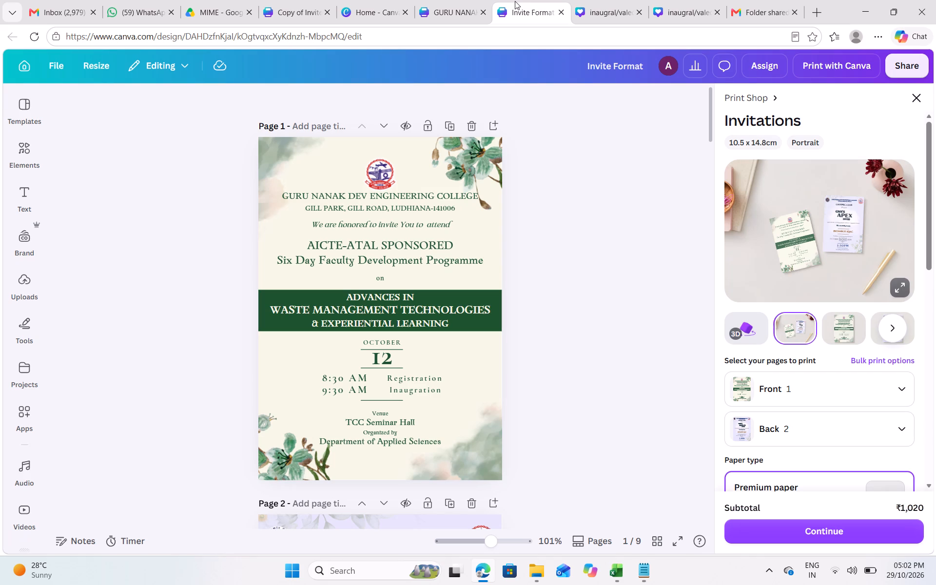
left_click(613, 0)
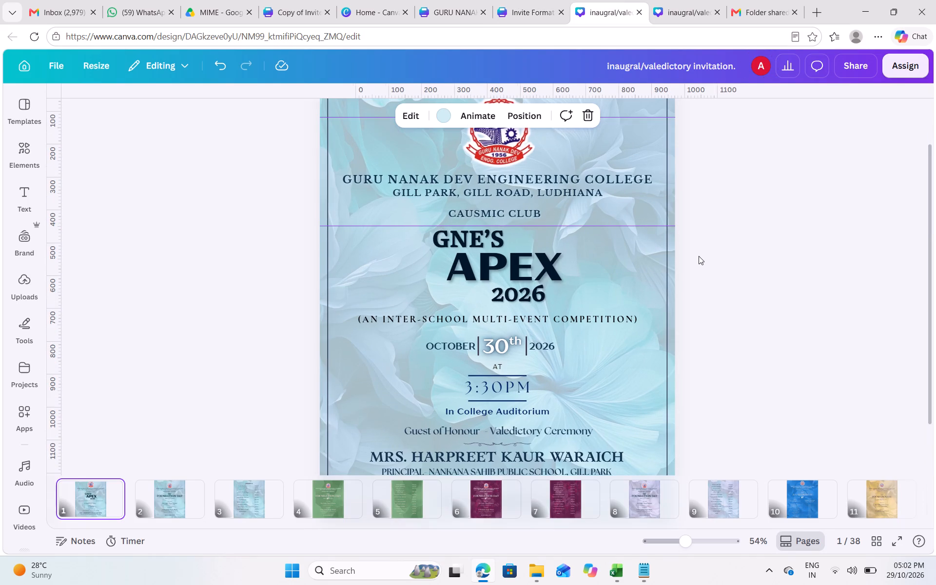
scroll(699, 256, "up", 1)
left_click(671, 240)
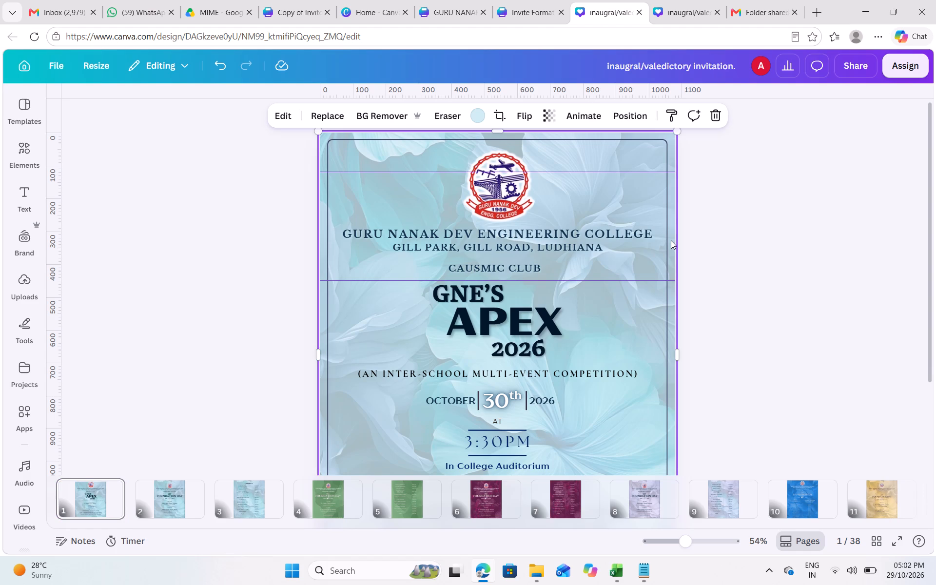
left_click(688, 251)
scroll(688, 251, "down", 2)
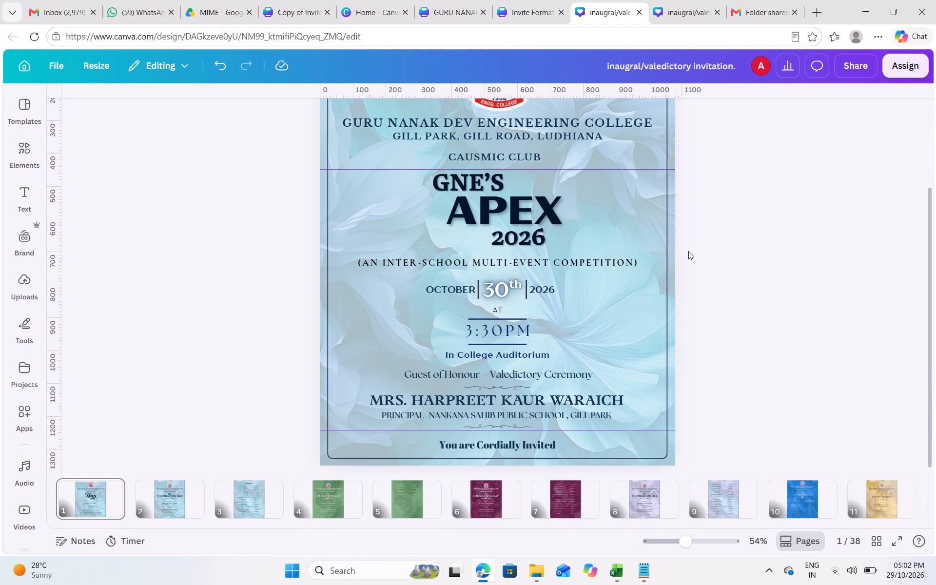
scroll(688, 251, "down", 2)
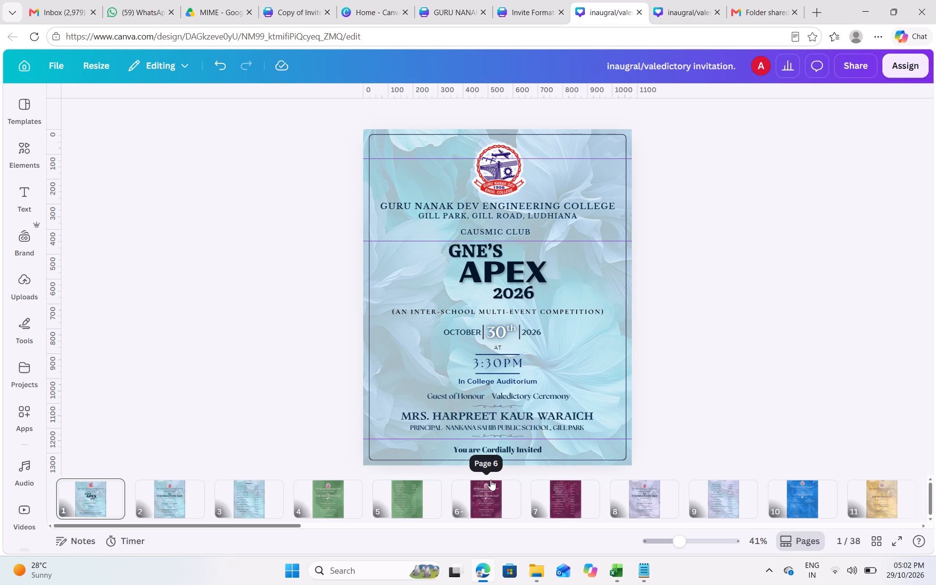
Look through the design's other pages, including the yellow page 11 and blue page 10 Foundation Day invitations, to compare their backgrounds.
left_click(868, 493)
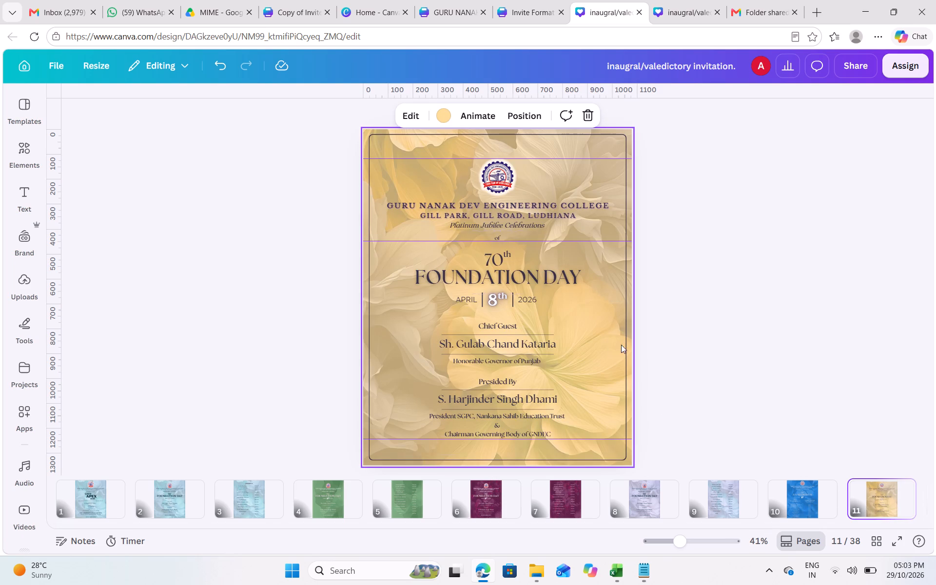
left_click(796, 493)
scroll(796, 493, "left", 3)
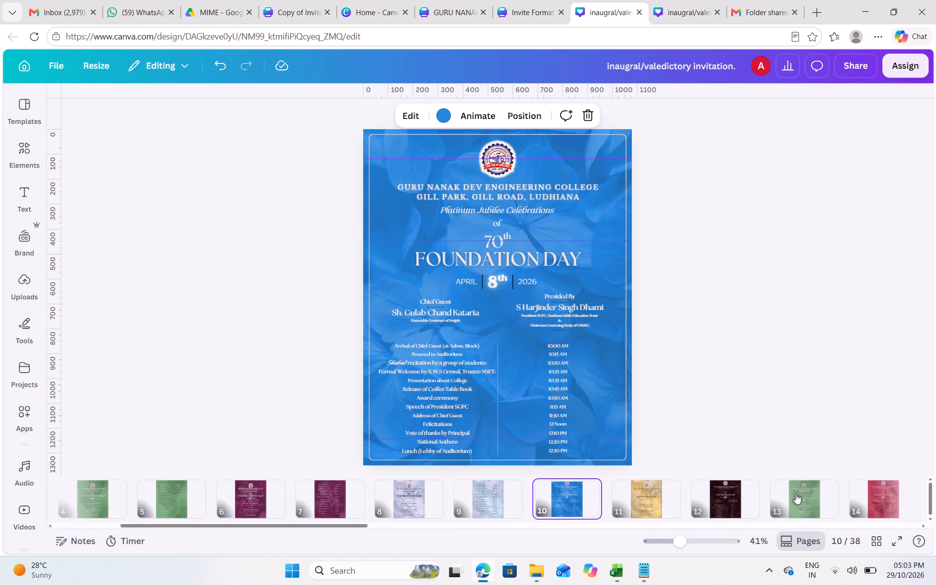
scroll(796, 493, "left", 8)
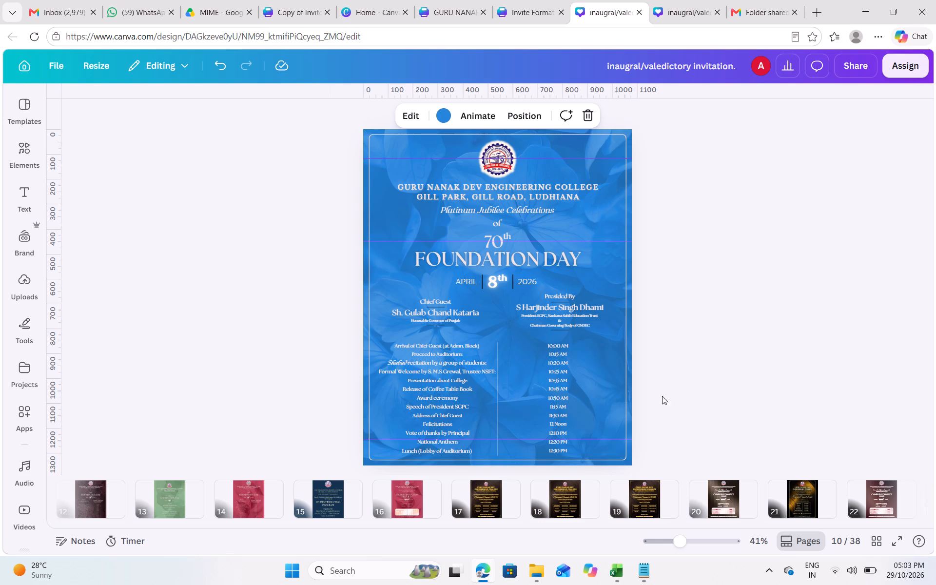
left_click(625, 340)
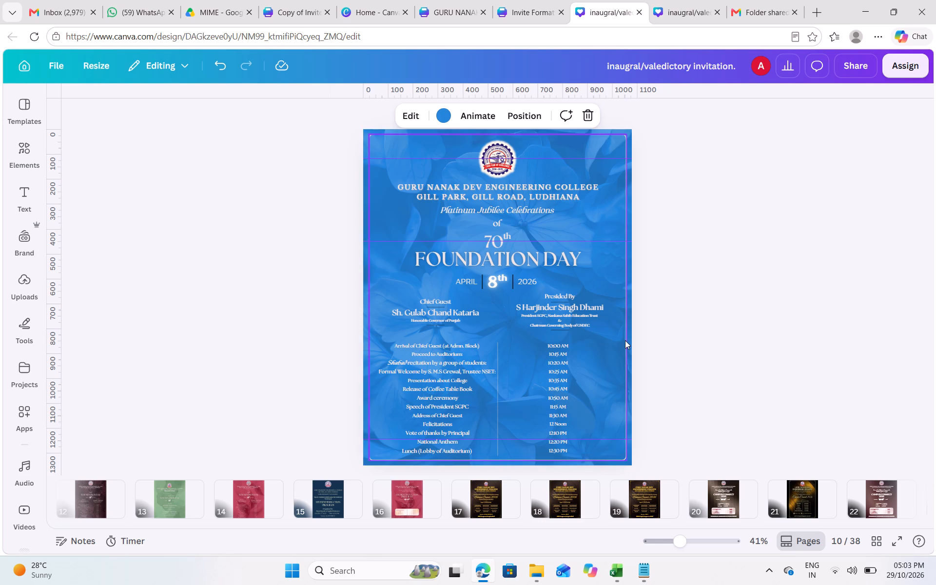
left_click(630, 334)
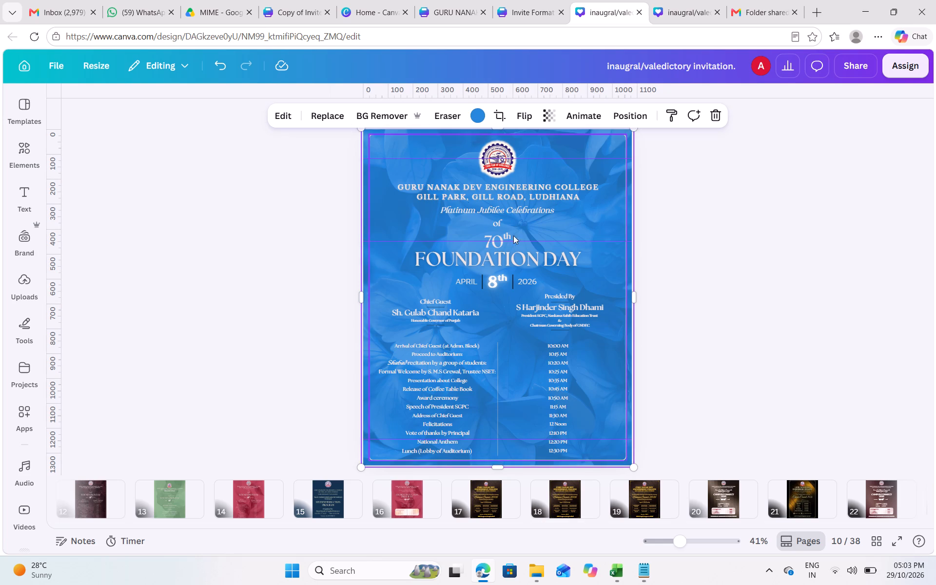
scroll(238, 497, "right", 9)
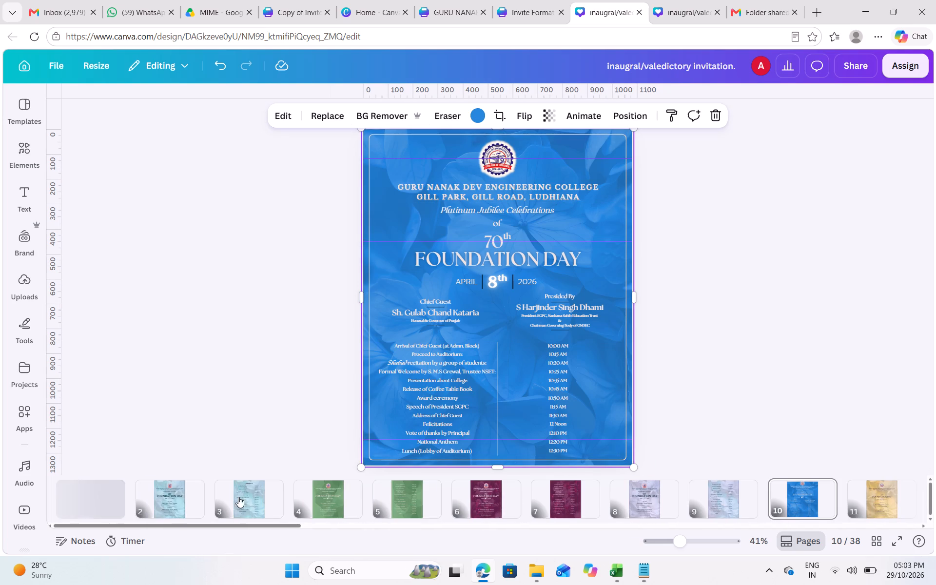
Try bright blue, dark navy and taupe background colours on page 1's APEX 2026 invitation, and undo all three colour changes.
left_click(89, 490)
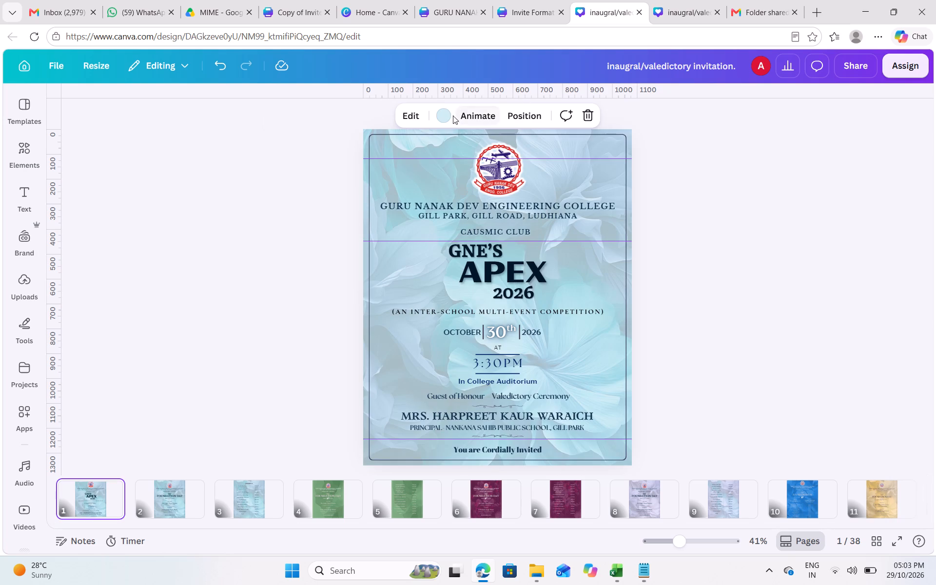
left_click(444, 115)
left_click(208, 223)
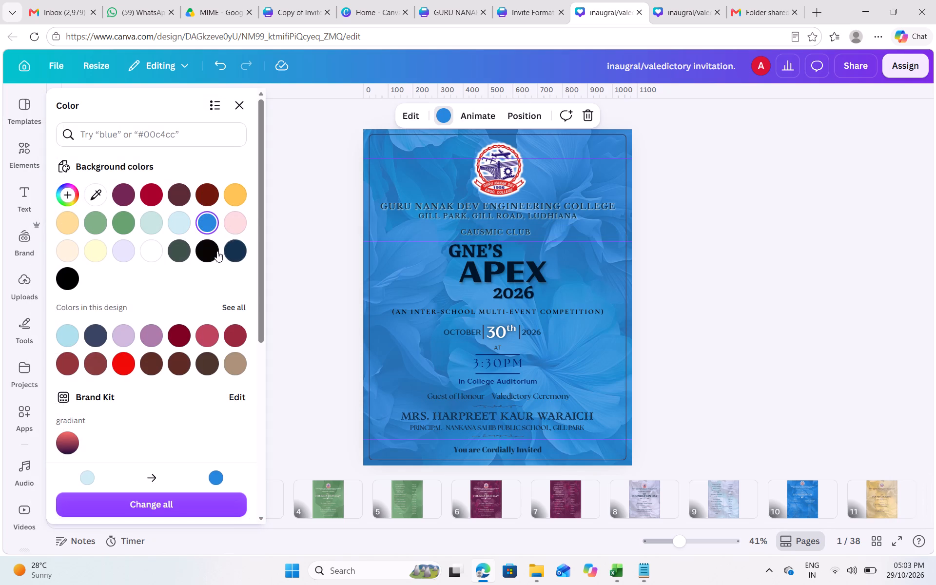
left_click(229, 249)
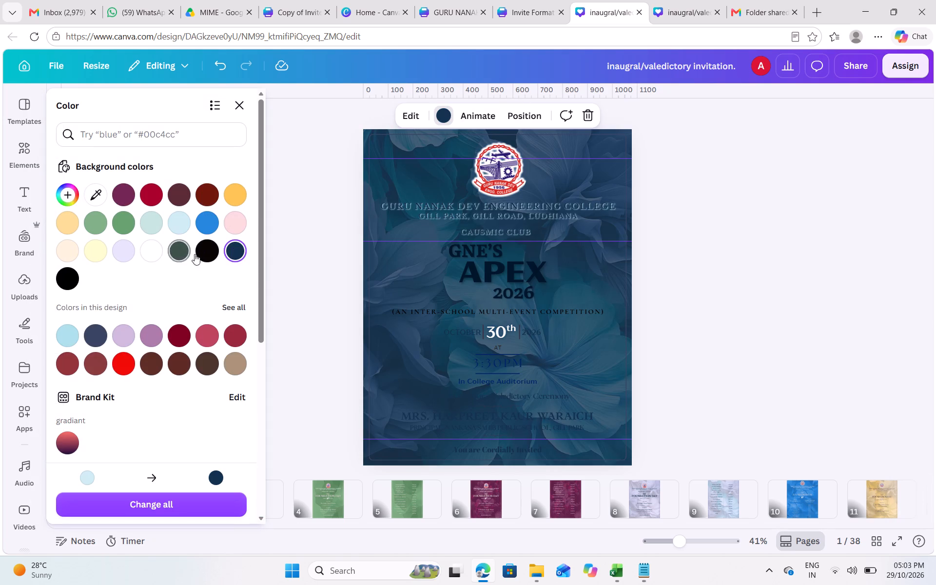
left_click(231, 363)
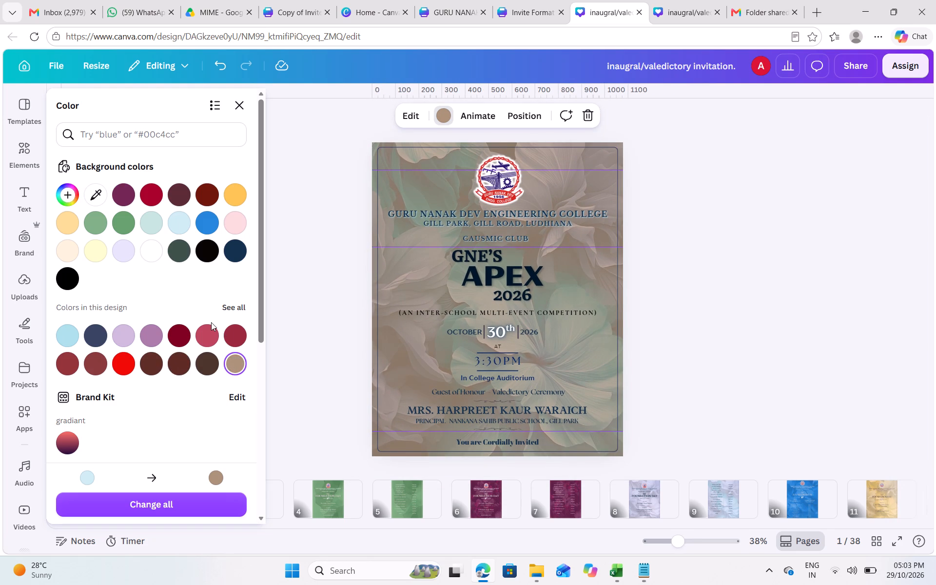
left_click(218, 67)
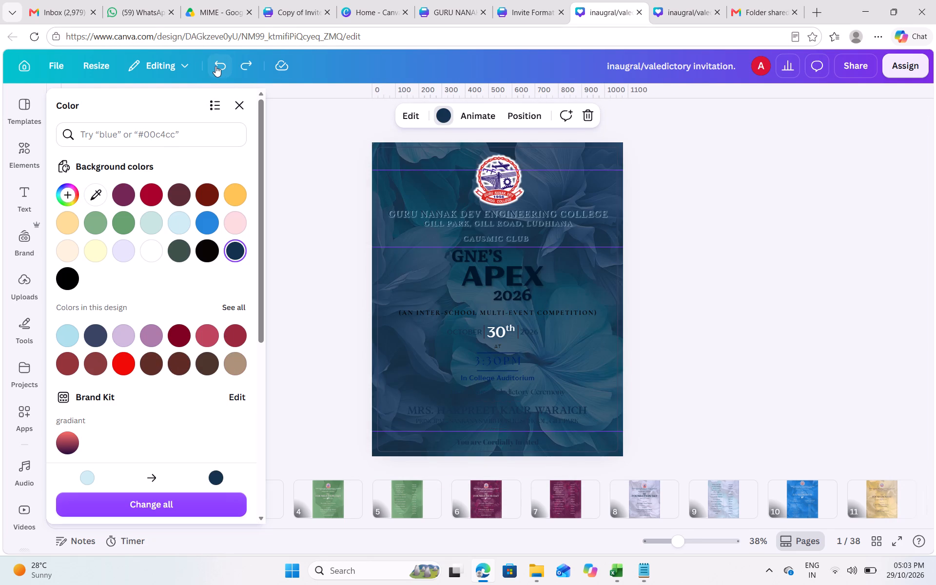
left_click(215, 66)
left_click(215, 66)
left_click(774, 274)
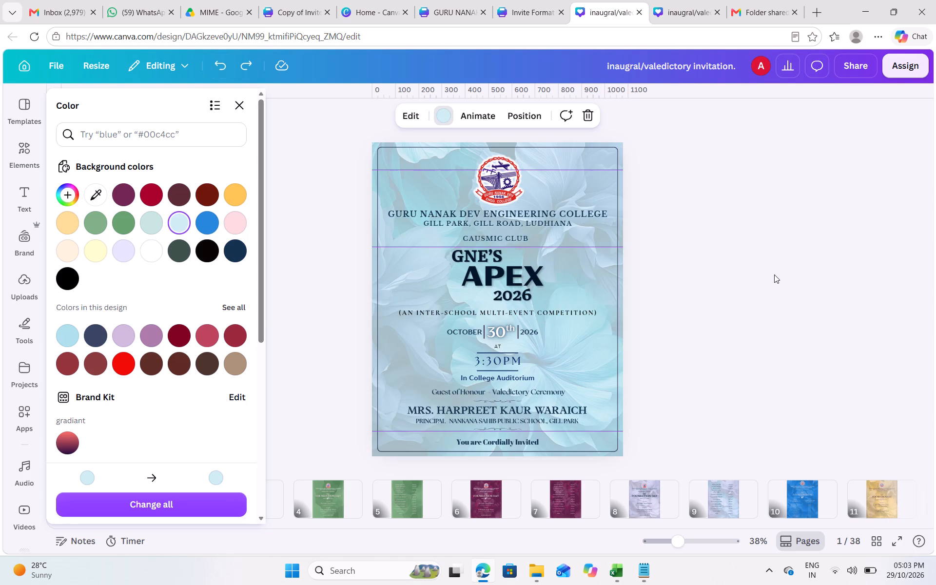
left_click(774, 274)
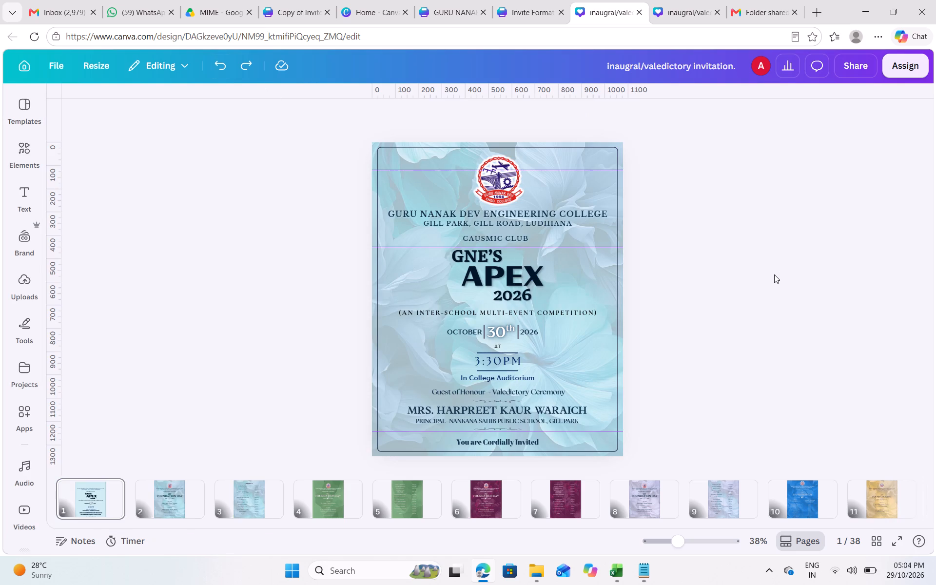
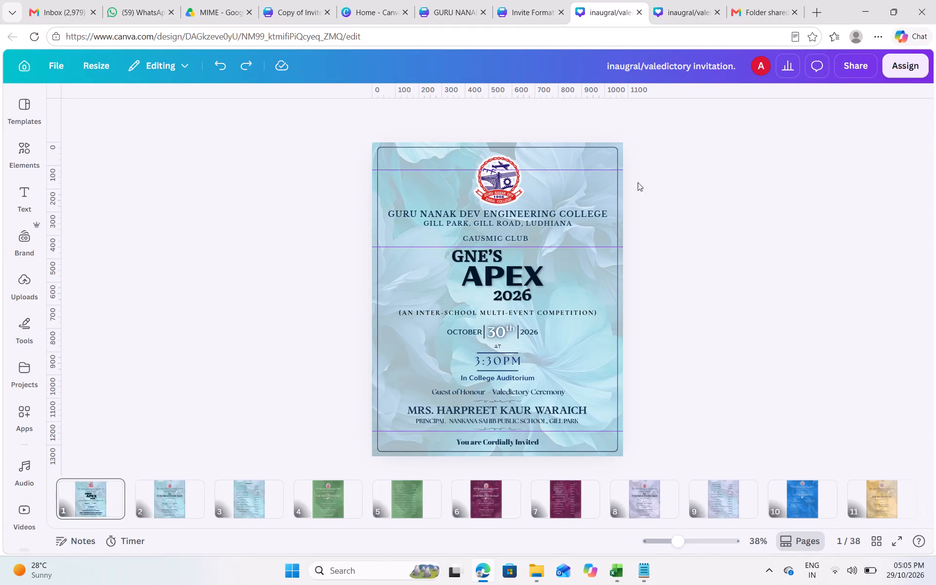
Look through the design's other pages, including the green, maroon and light blue ones, to compare their backgrounds with page 1.
left_click(618, 143)
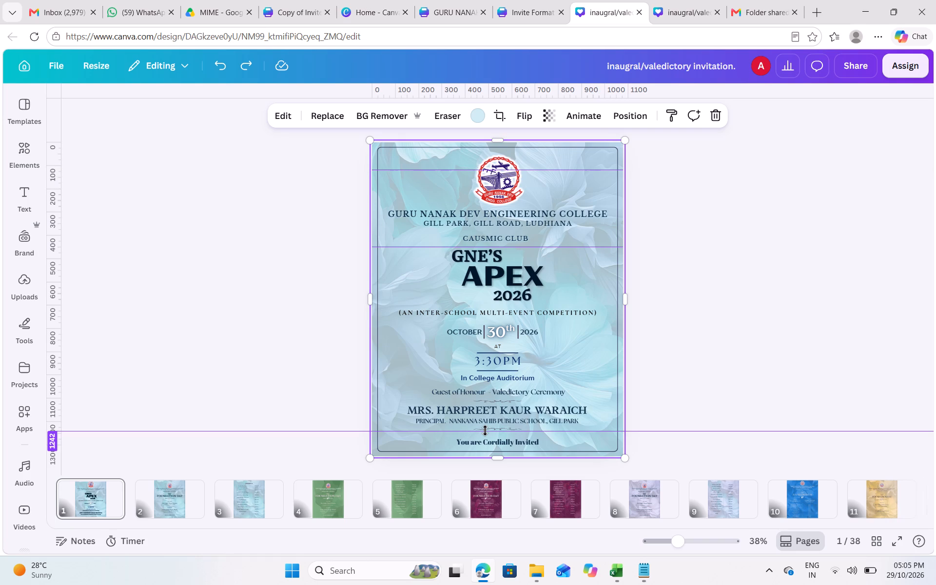
left_click_drag(529, 584, 747, 361)
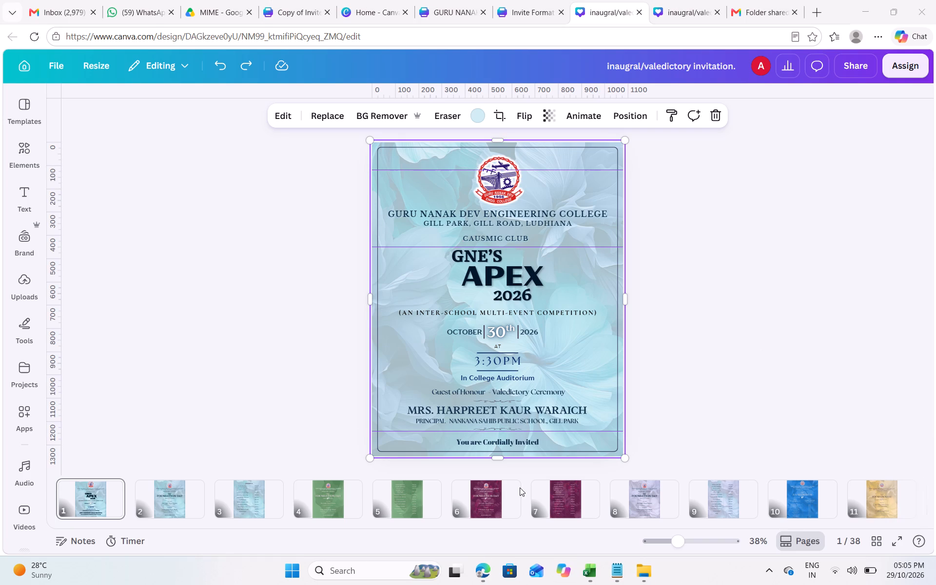
scroll(586, 487, "left", 7)
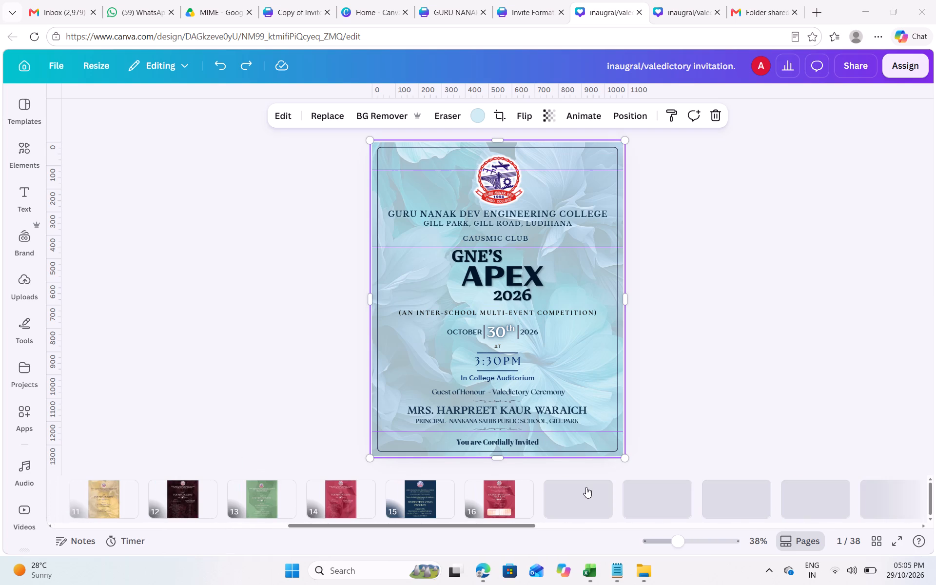
scroll(586, 487, "left", 6)
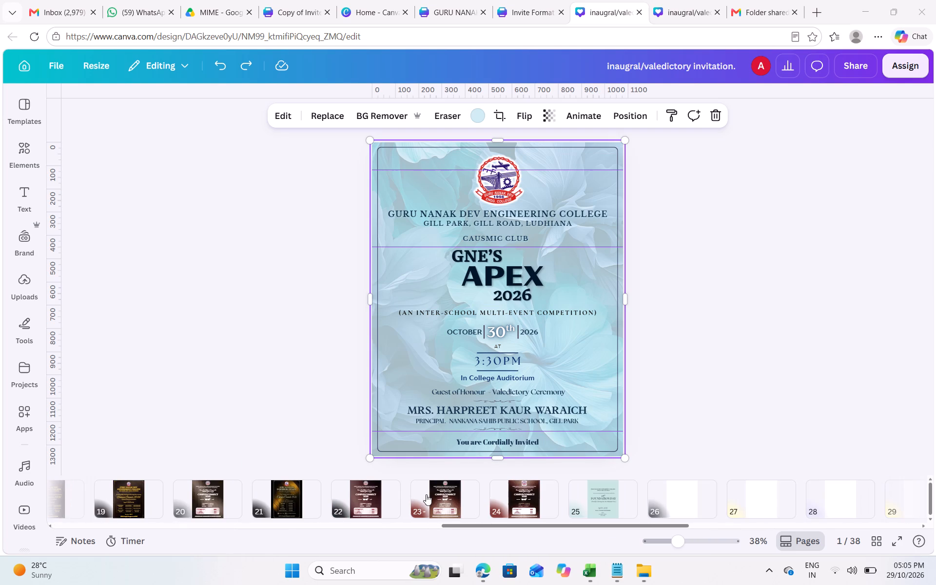
scroll(656, 509, "right", 11)
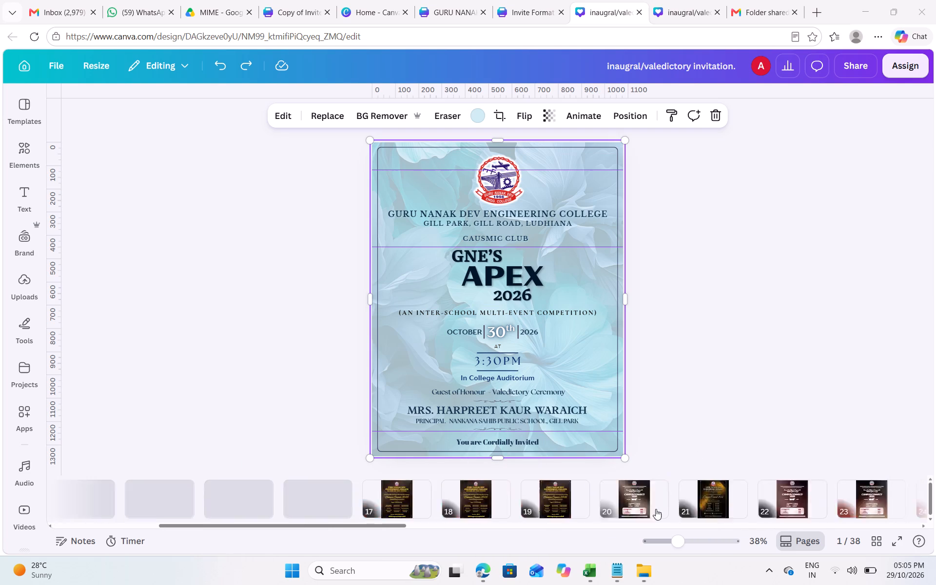
scroll(656, 509, "right", 20)
scroll(656, 509, "right", 4)
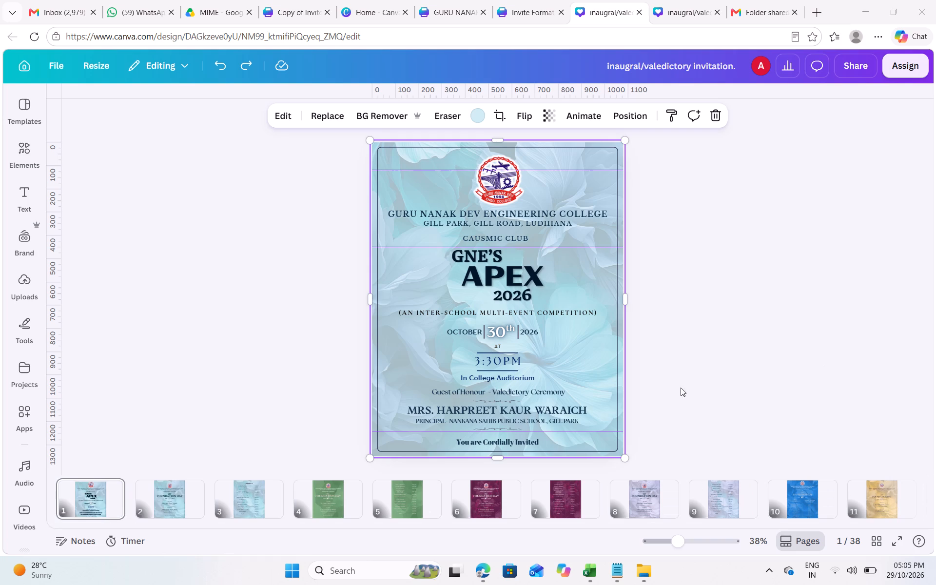
left_click(702, 332)
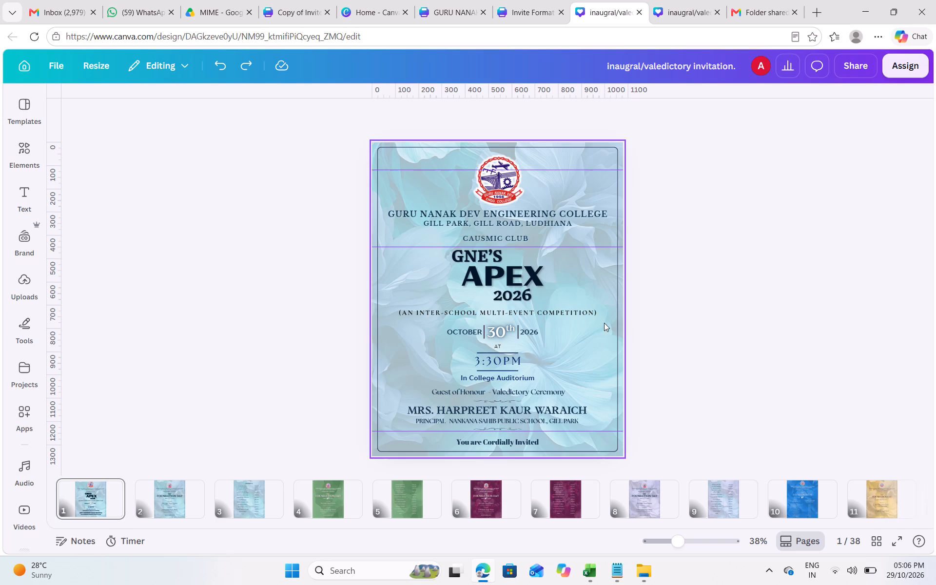
left_click(329, 505)
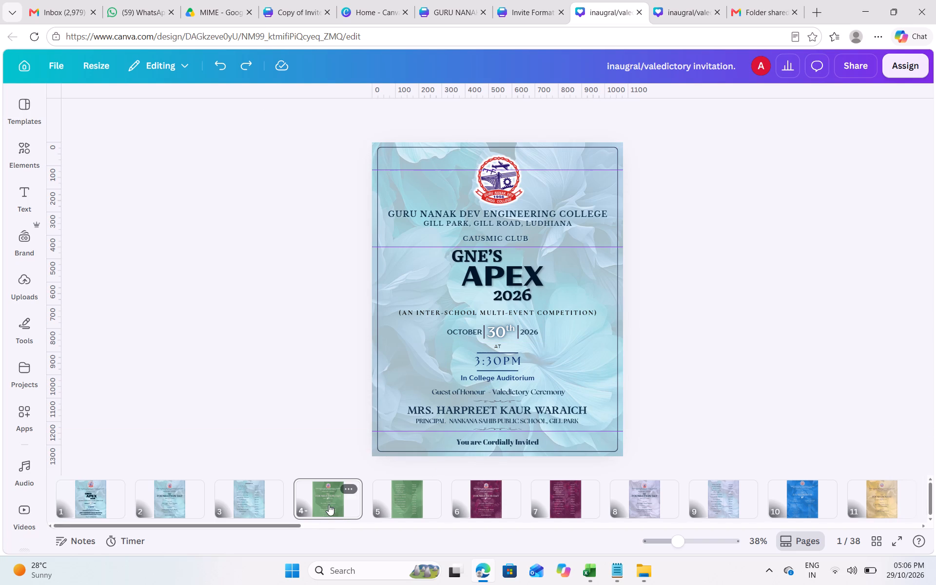
left_click(404, 495)
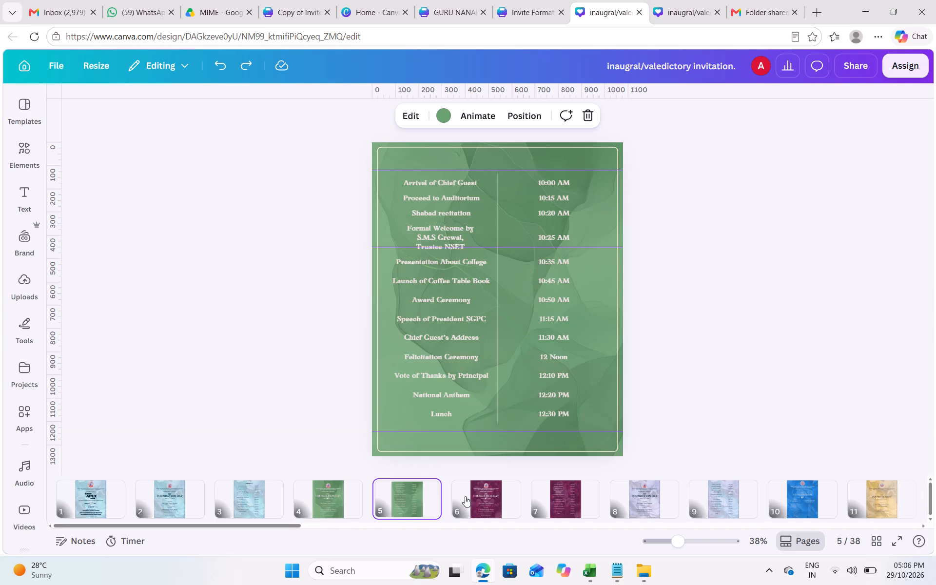
left_click(478, 496)
left_click(557, 496)
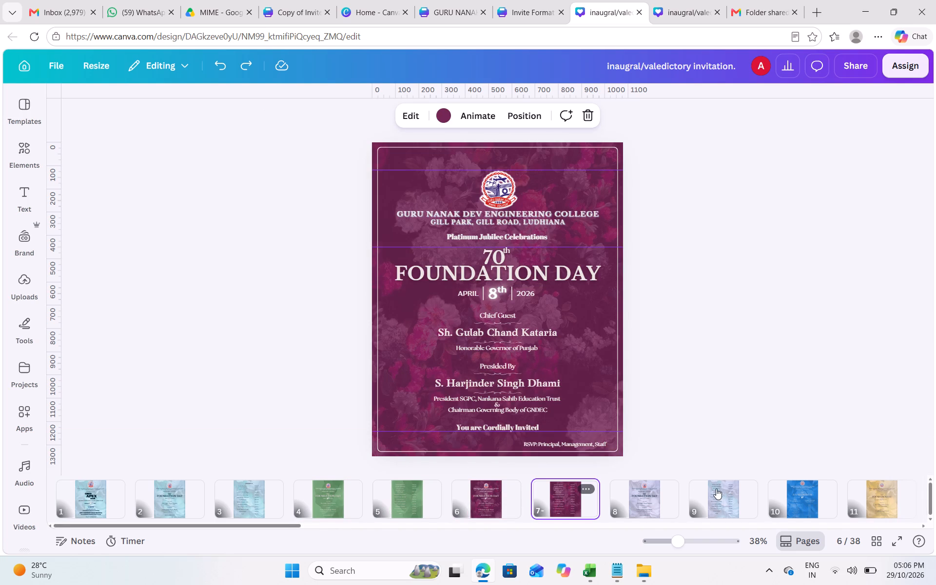
scroll(709, 486, "left", 2)
left_click(261, 500)
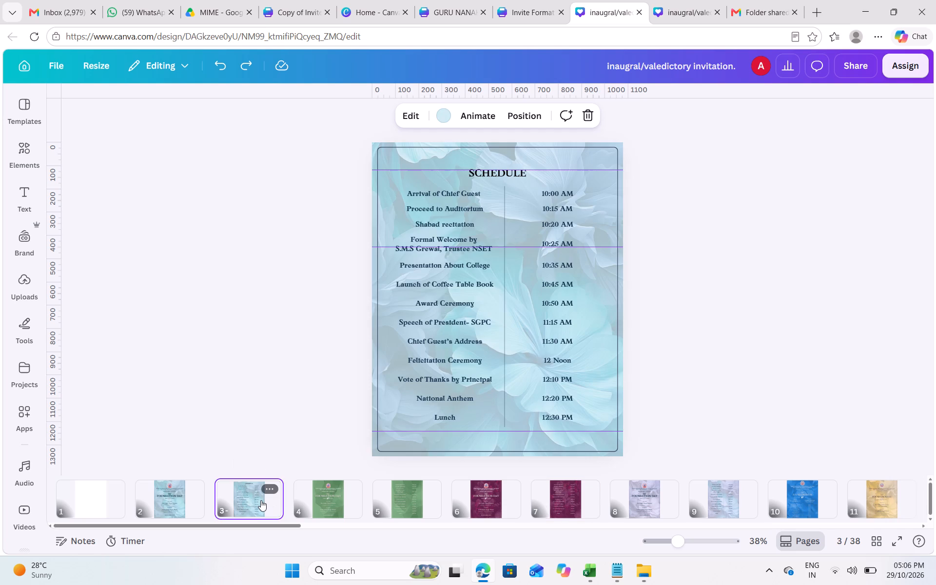
left_click(107, 502)
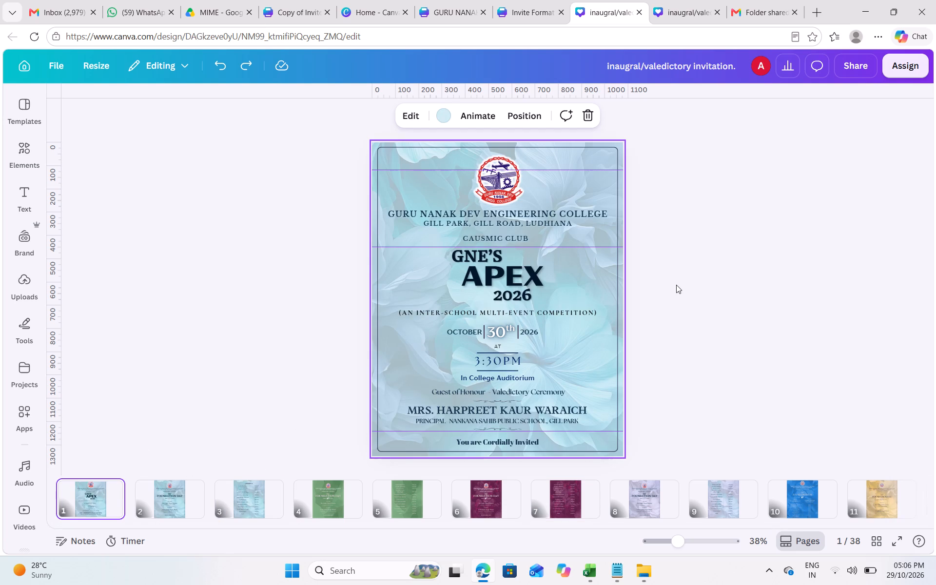
Copy the maroon floral background from page 6's Foundation Day invitation and apply it to page 1's APEX 2026 invitation.
left_click(487, 500)
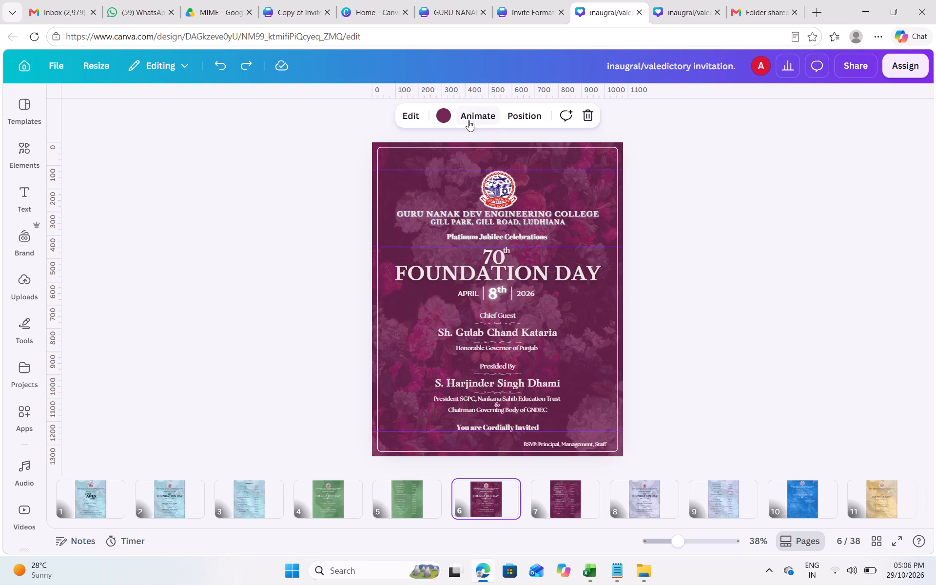
left_click(442, 114)
left_click(755, 240)
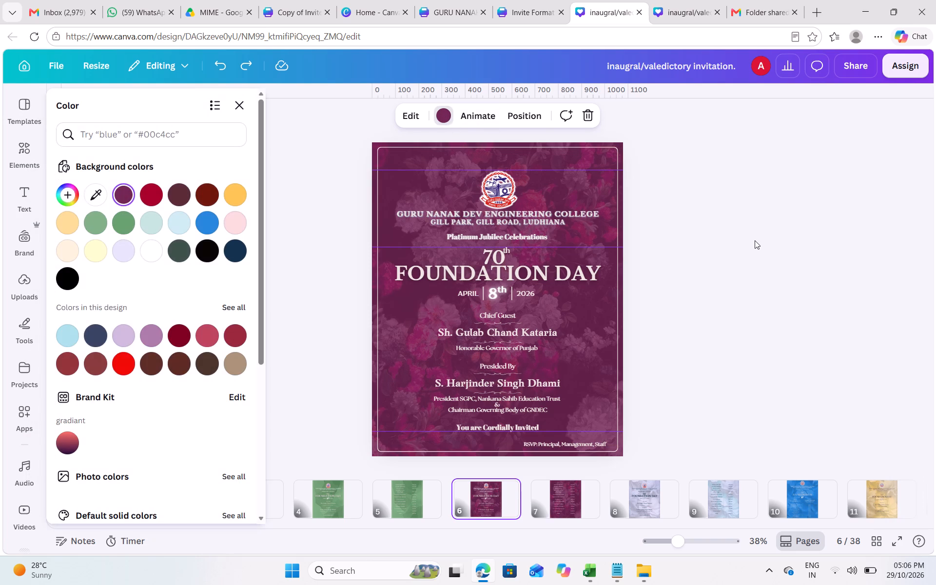
left_click(518, 120)
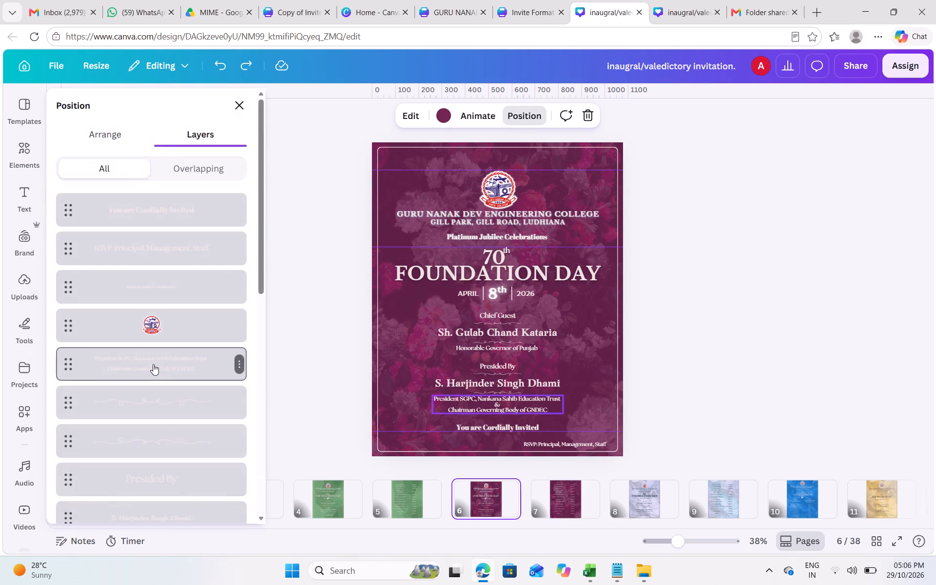
scroll(153, 364, "down", 9)
left_click(162, 499)
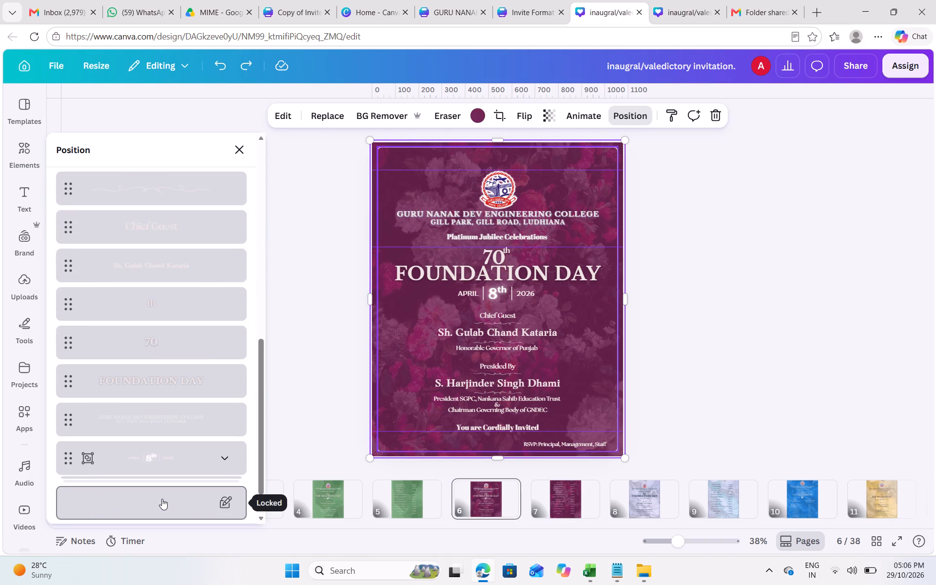
key("ctrl+c")
scroll(302, 505, "right", 8)
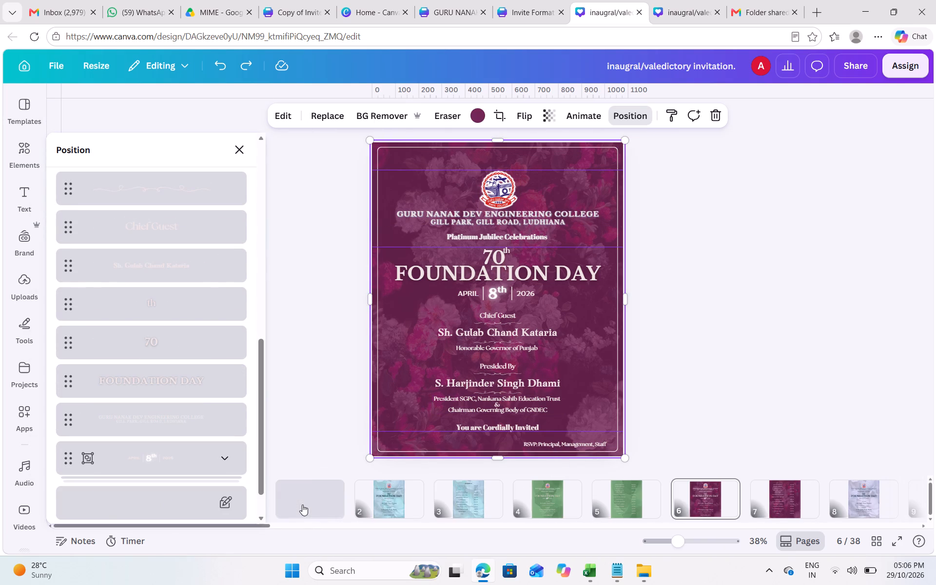
left_click(319, 496)
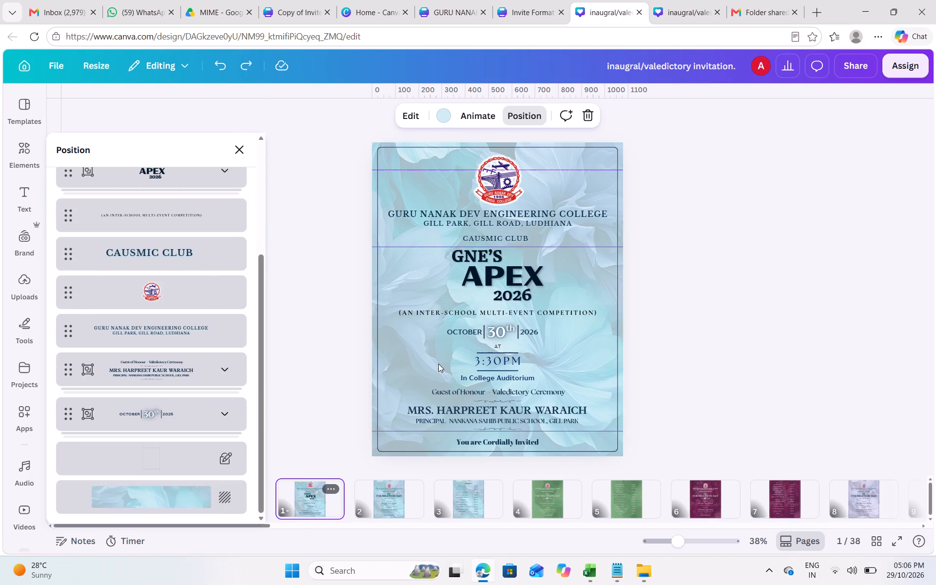
key("ctrl+v")
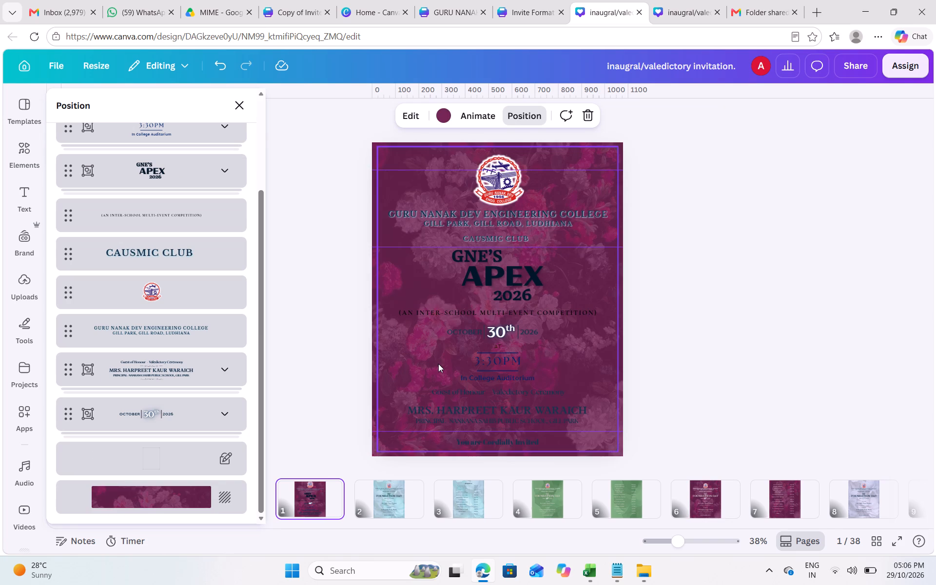
Recolour the college name heading on page 1 white and apply the navy-to-white change across the current page only.
left_click(696, 498)
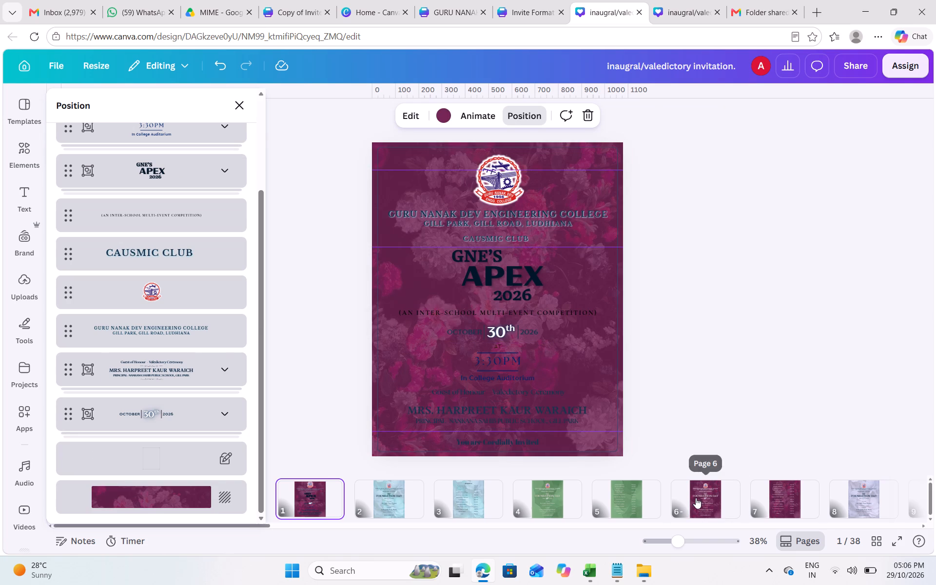
left_click(320, 496)
left_click(505, 214)
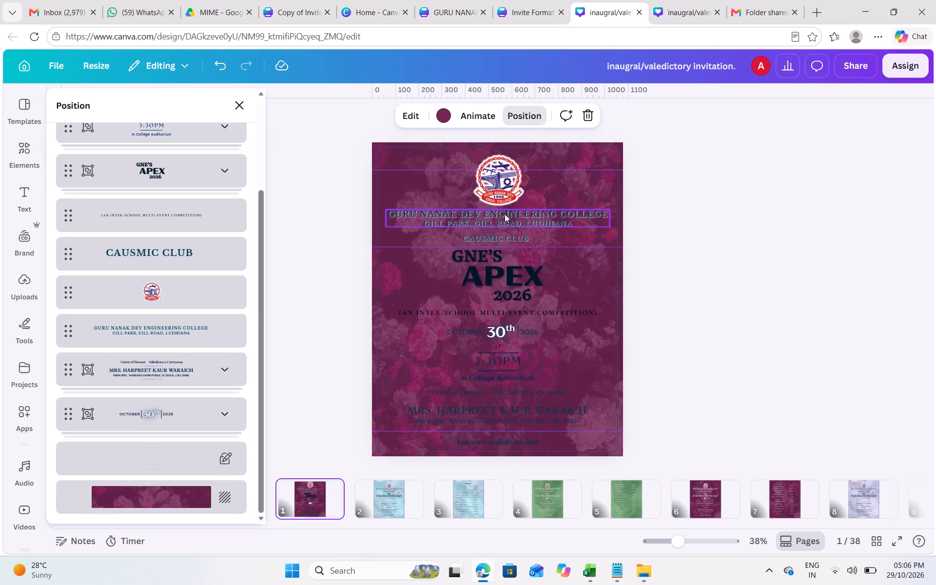
left_click(373, 115)
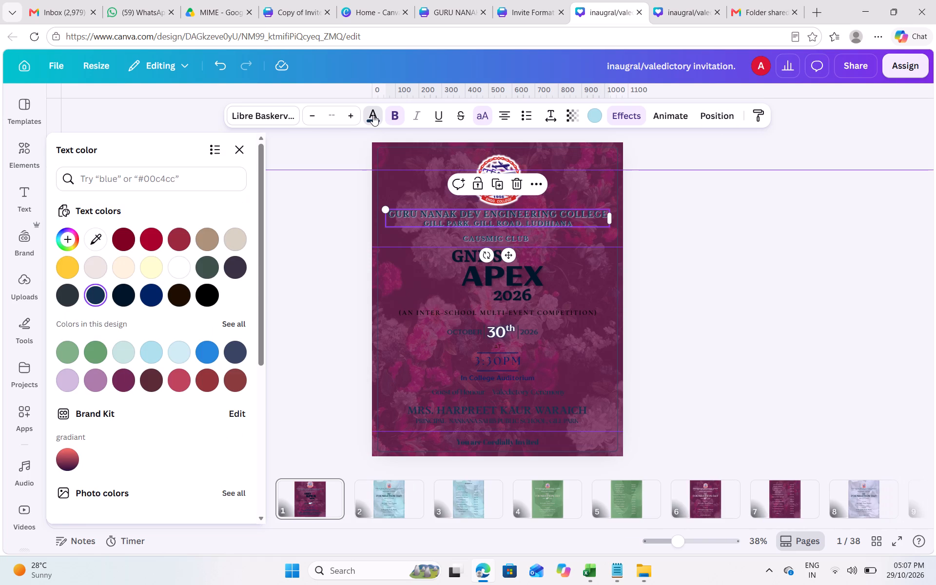
left_click(177, 263)
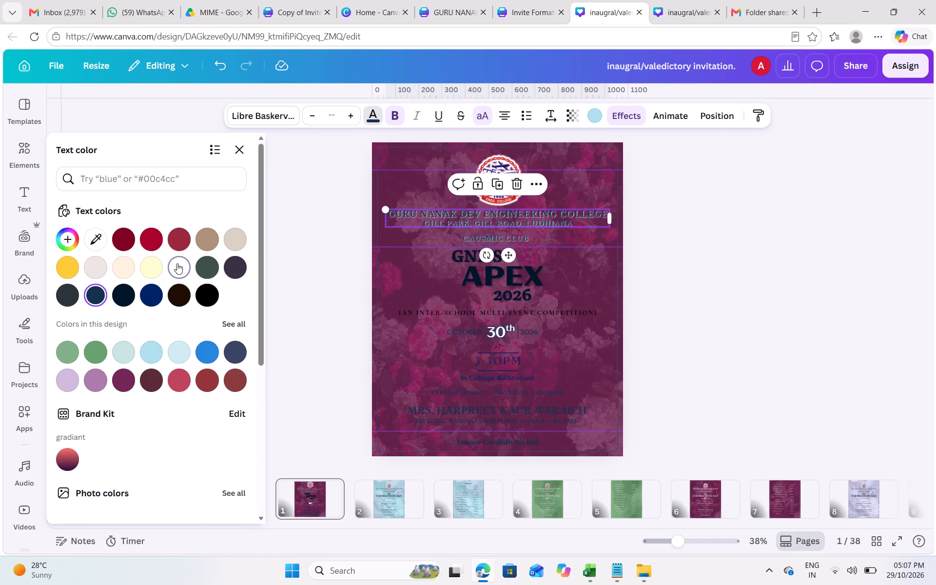
left_click(117, 507)
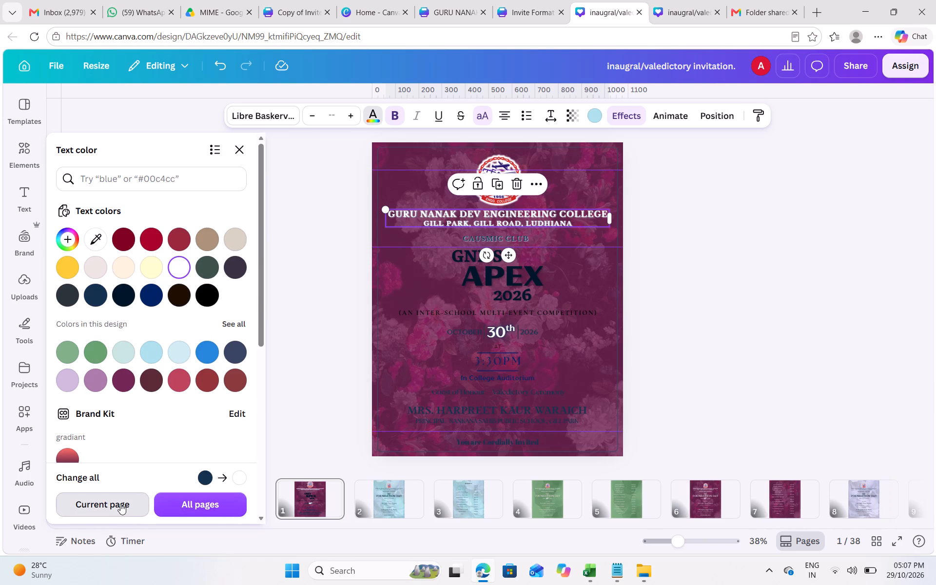
left_click(662, 365)
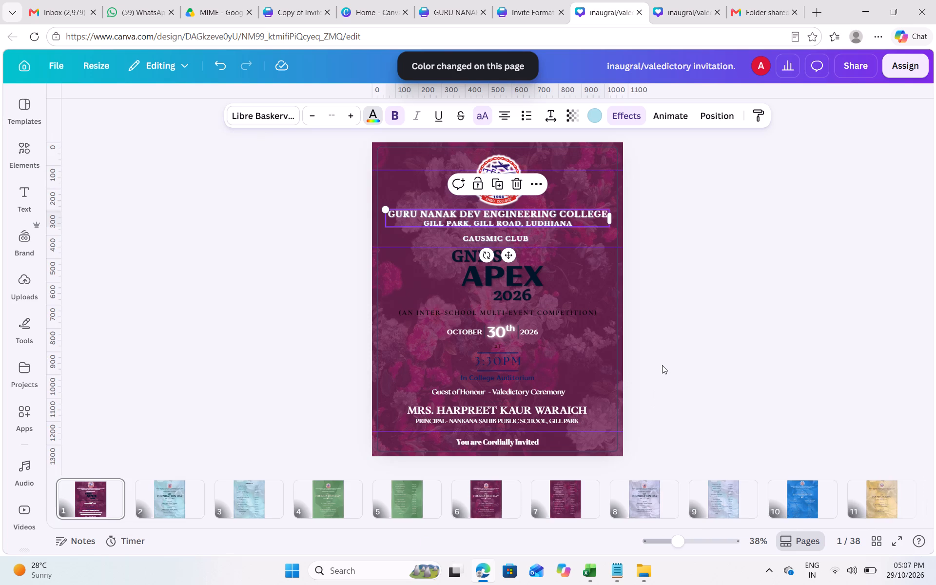
Recolour the grouped GNE'S APEX 2026 title on page 1 to the pale greyish-pink text colour.
scroll(662, 365, "down", 2)
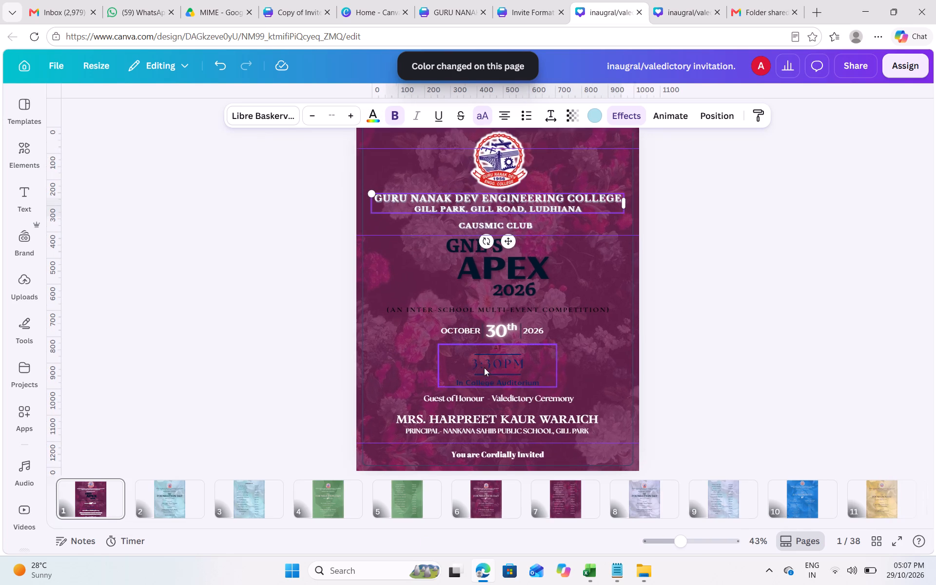
left_click(489, 275)
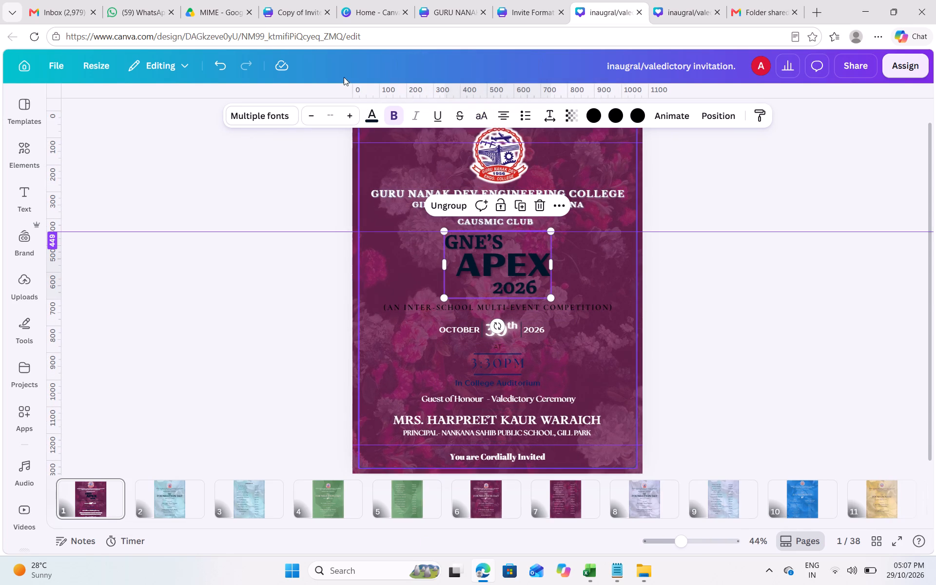
left_click(376, 118)
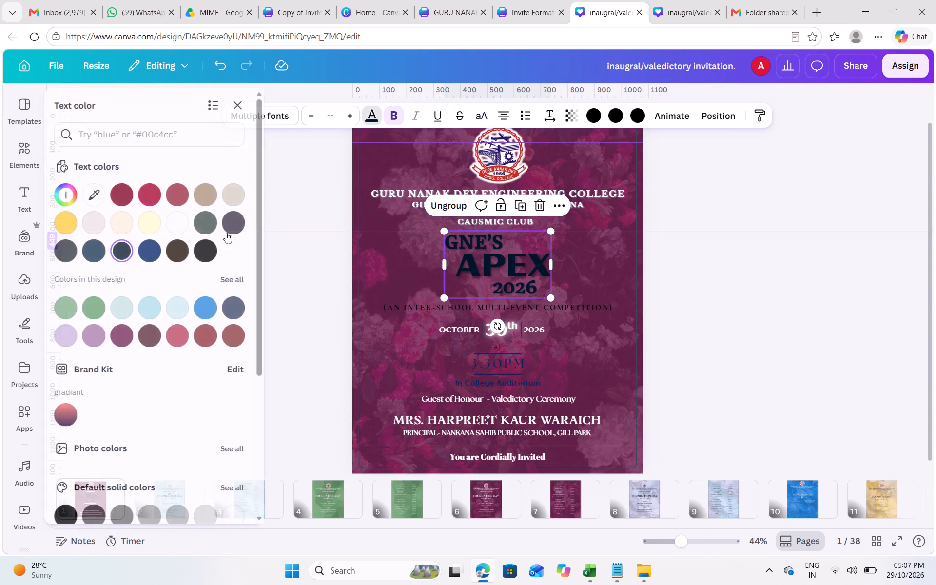
left_click(113, 266)
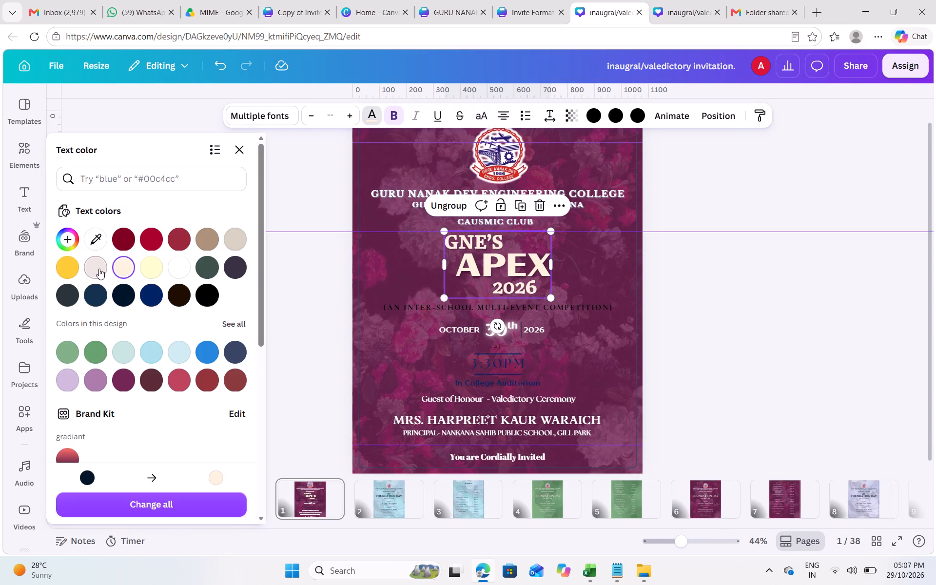
left_click(94, 268)
double_click(757, 247)
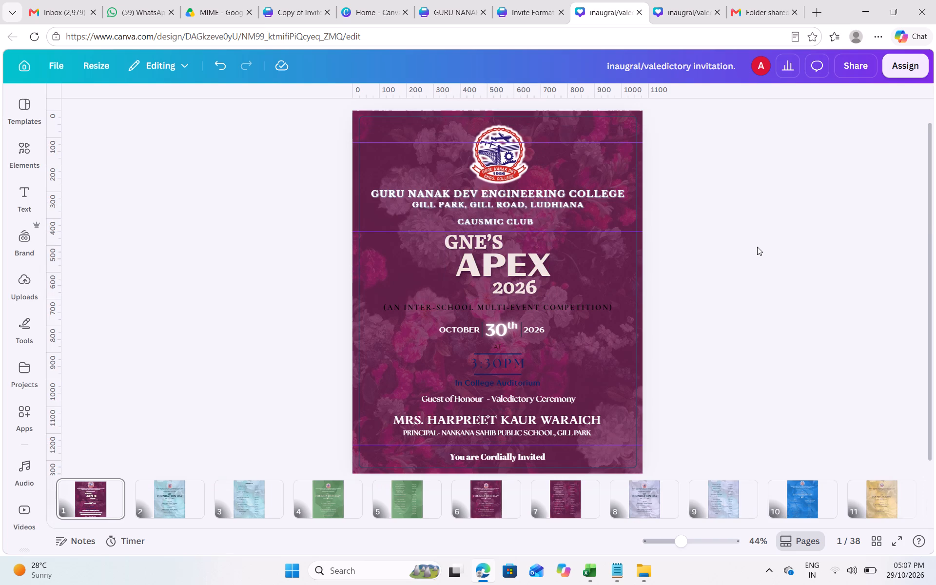
Recolour the lines above and below the 3:30PM time on page 1 to light orange #ede4e1.
left_click(500, 375)
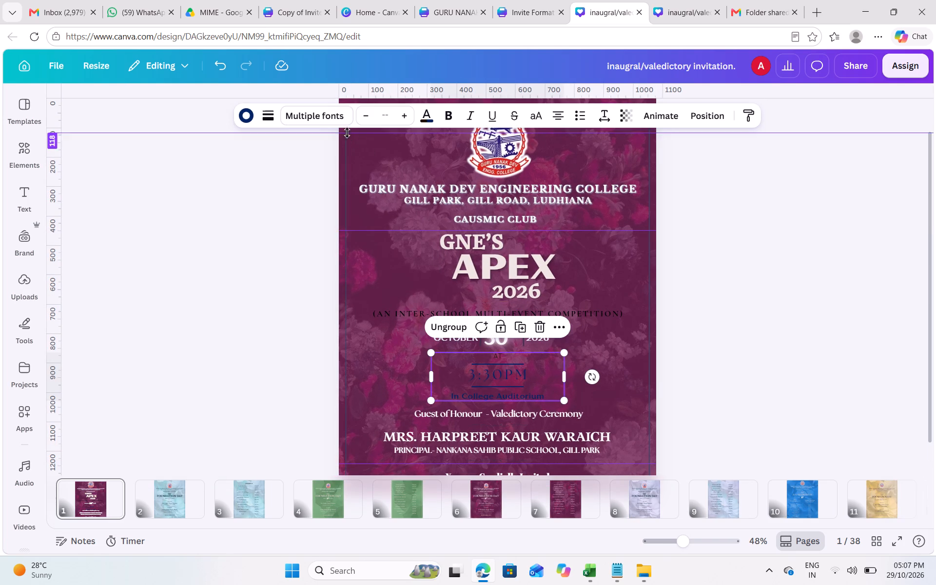
left_click(246, 115)
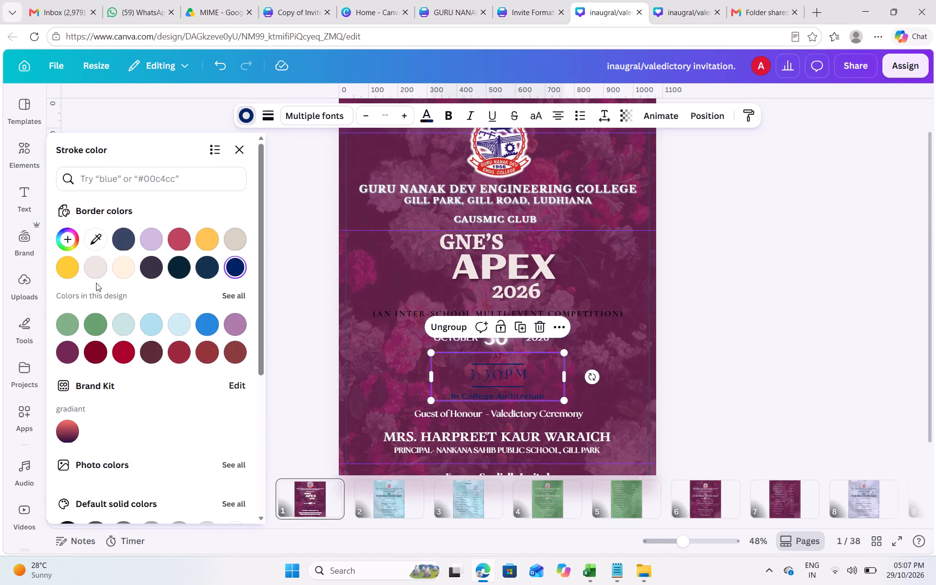
left_click(125, 268)
left_click(99, 270)
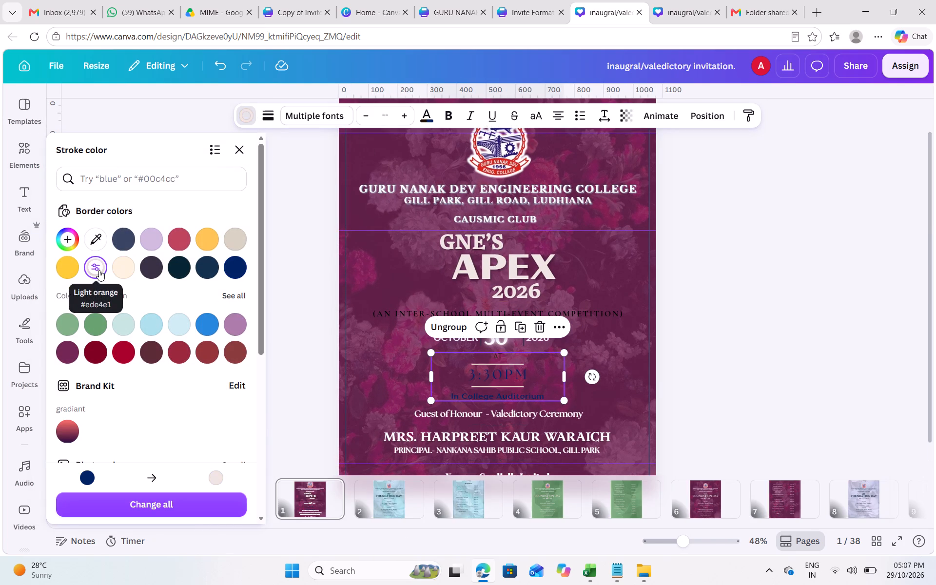
left_click(504, 372)
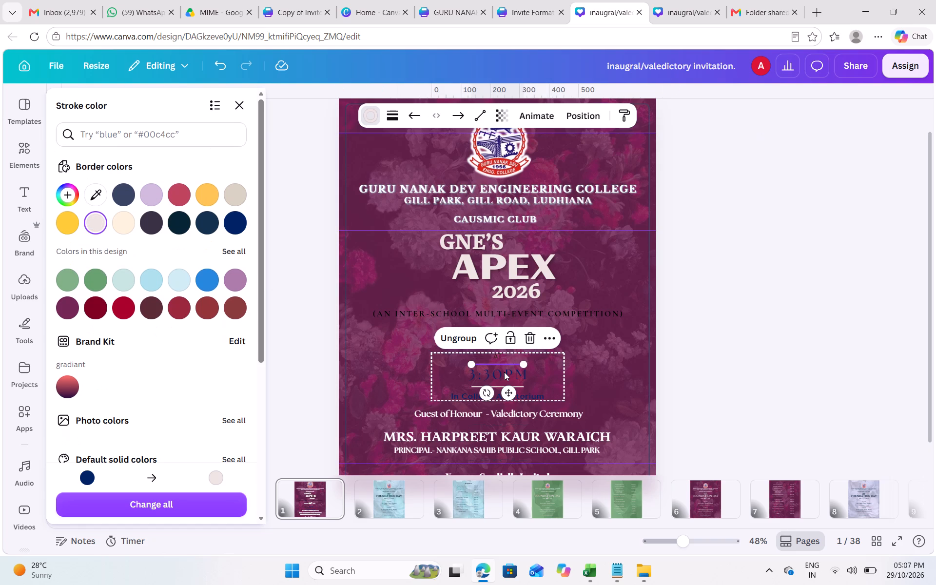
left_click(499, 377)
left_click(659, 359)
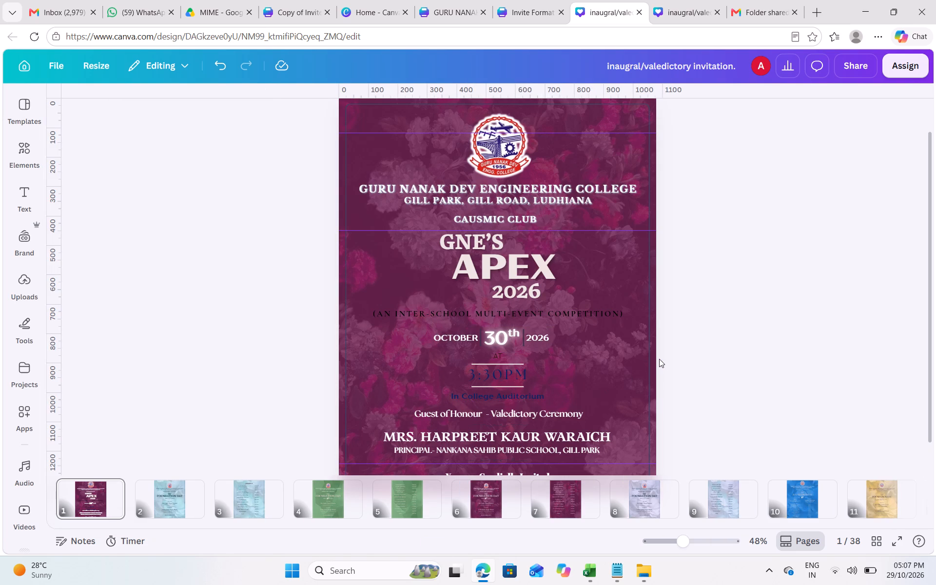
Recolour the In College Auditorium text on page 1 white and apply the navy-to-white change across the current page only.
left_click(499, 415)
left_click(498, 415)
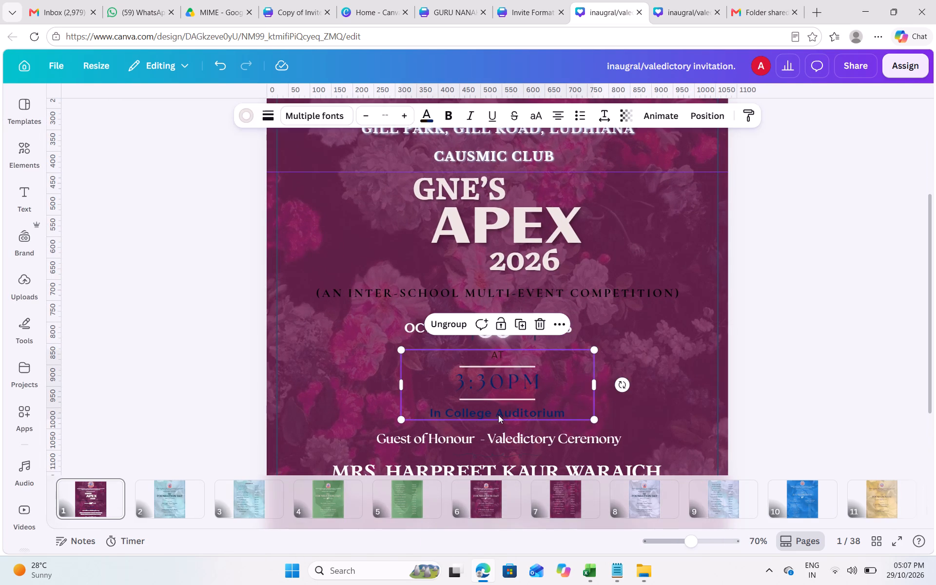
left_click(379, 116)
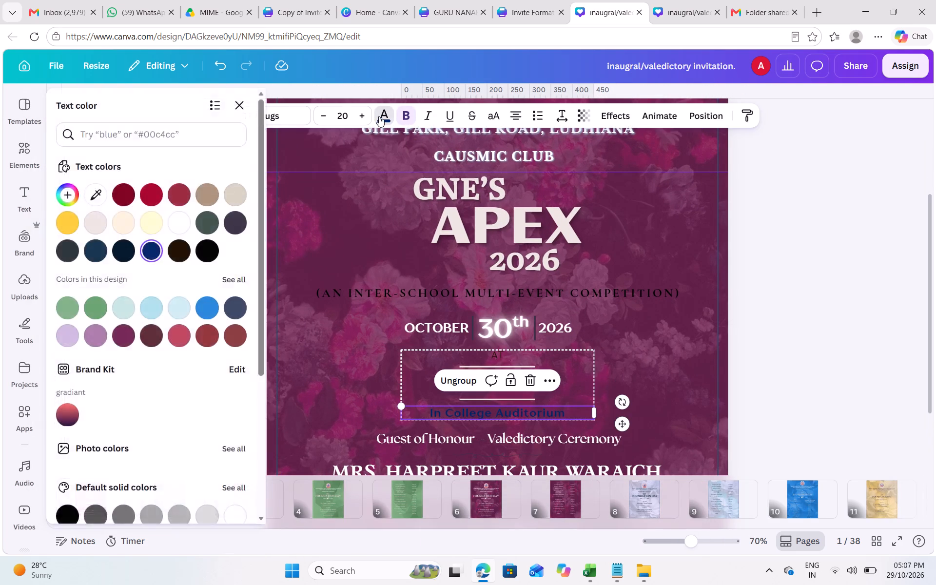
left_click(172, 268)
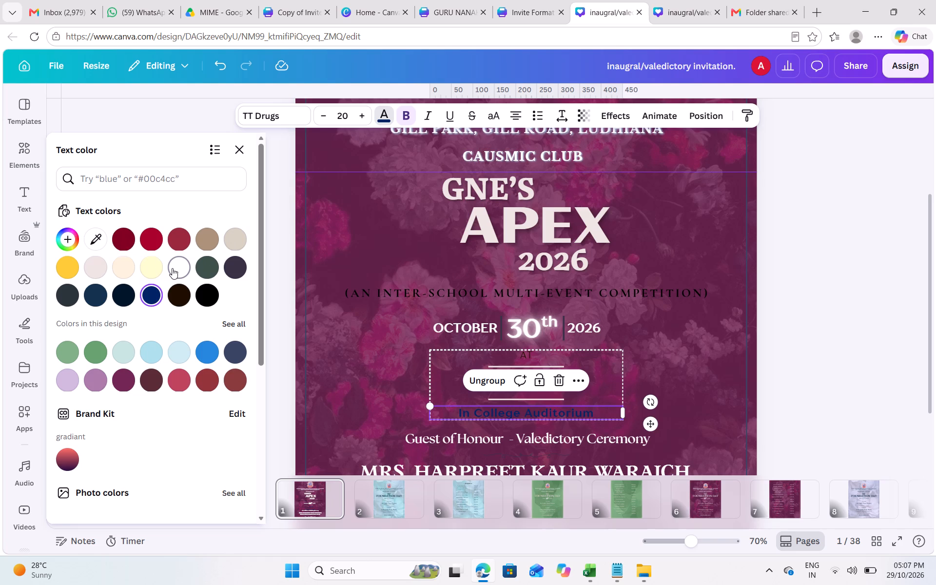
left_click(103, 507)
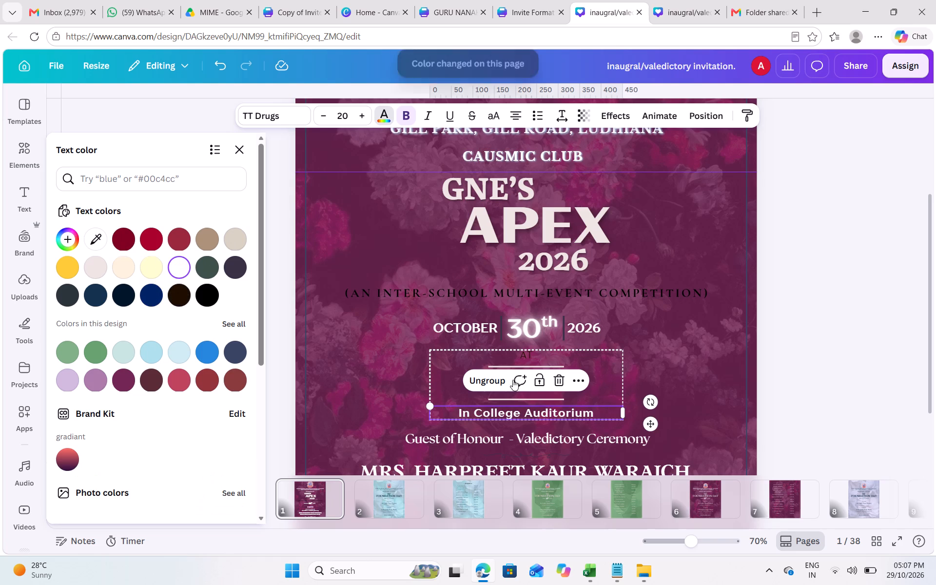
Recolour the (An Inter-School Multi-Event Competition) subtitle on page 1 white.
left_click(660, 291)
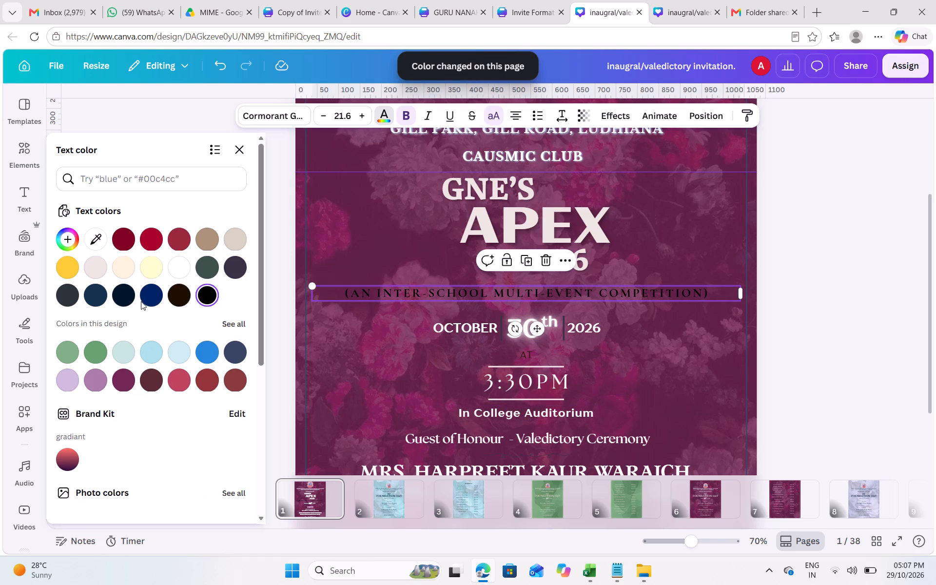
left_click(178, 270)
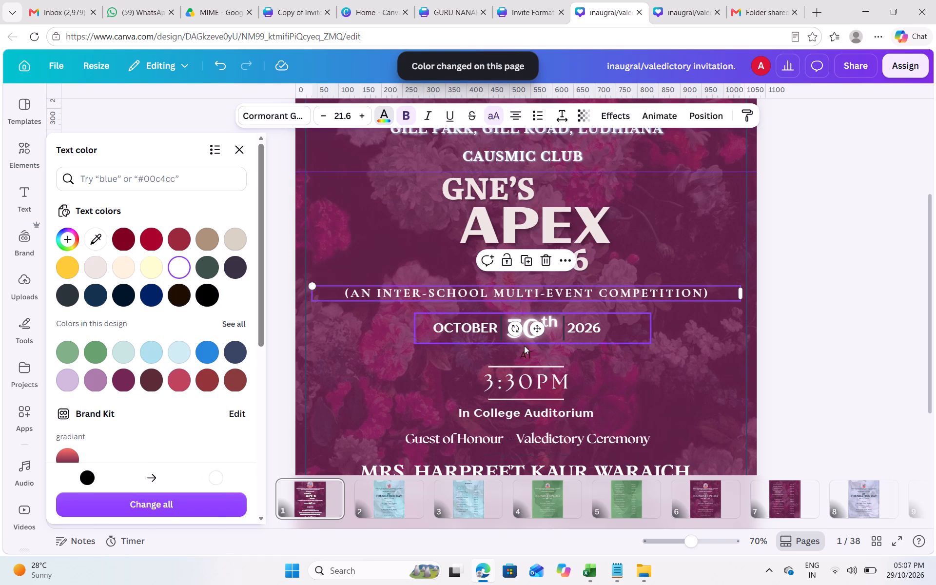
left_click(807, 274)
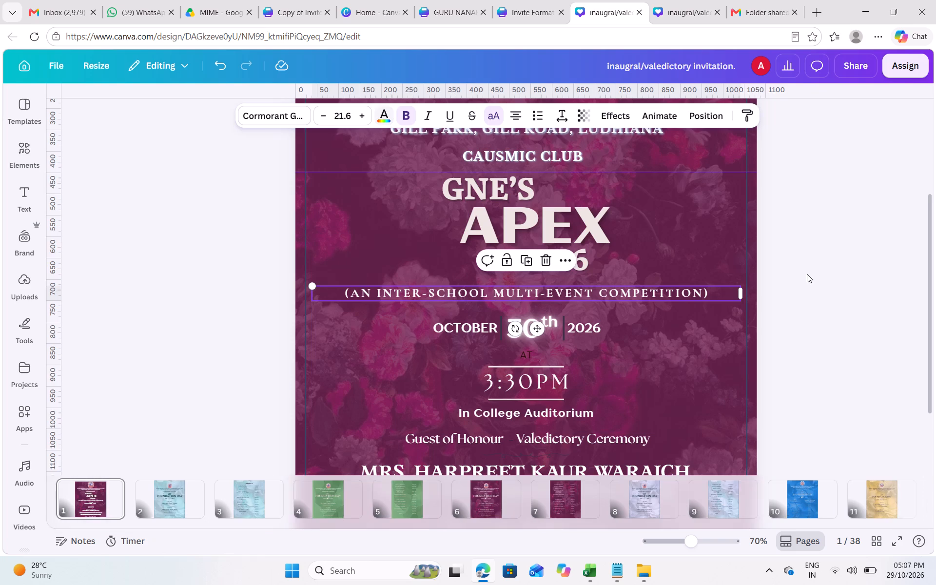
left_click(810, 274)
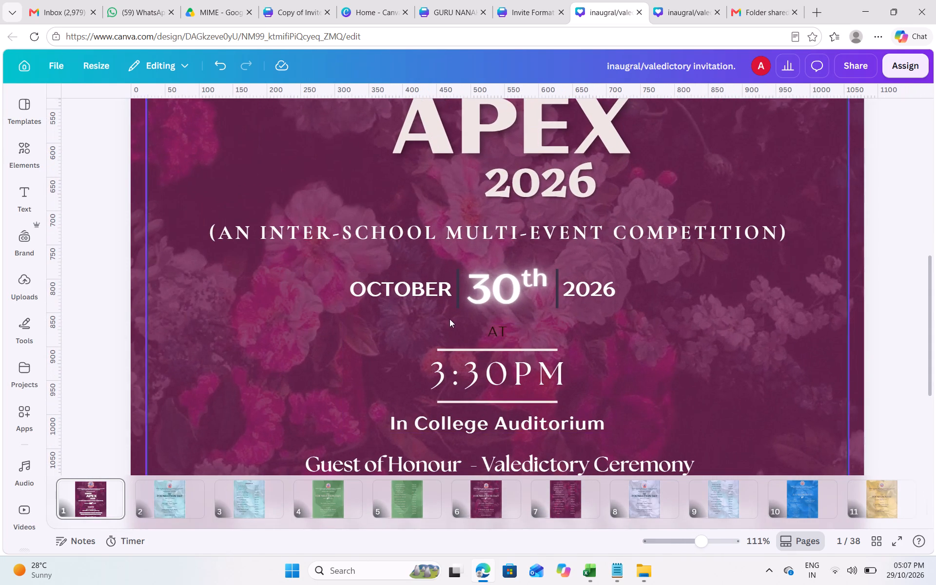
Nudge OCTOBER slightly left and 2026 slightly right, away from the vertical dividers around 30th.
left_click(423, 294)
left_click(408, 290)
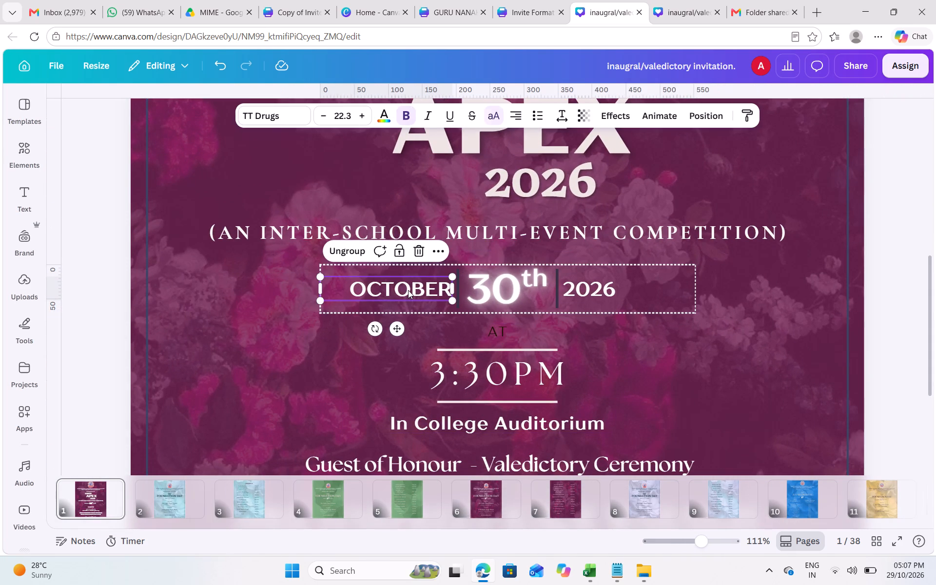
key("Left")
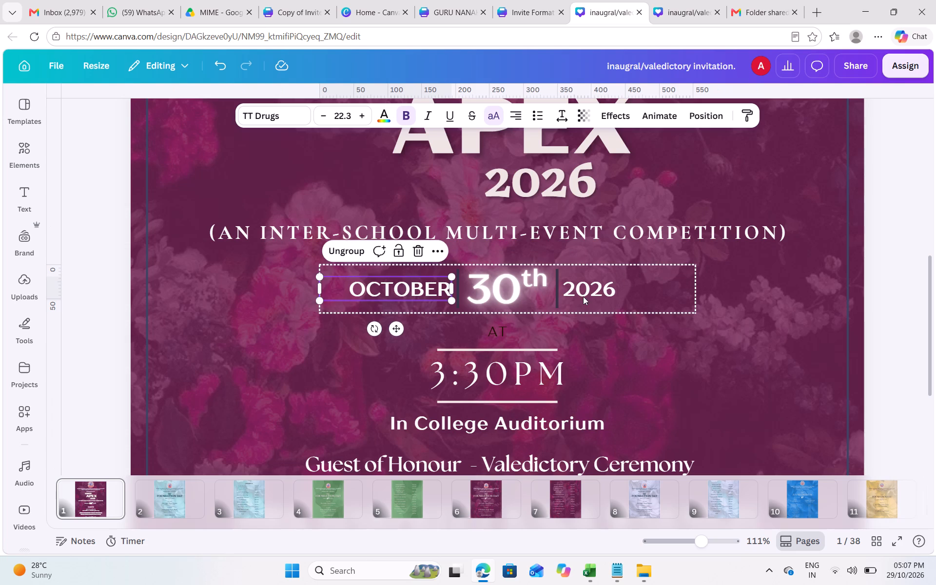
left_click(583, 292)
key("Right")
key("Right")
key("Right")
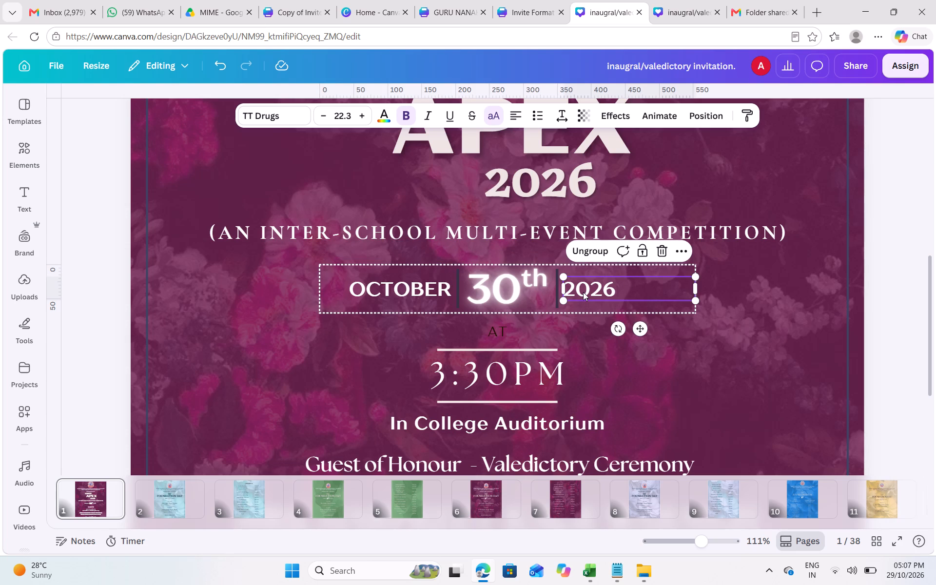
Recolour the dark vertical dividers beside 30th, using pale greyish pink for the one before 2026 and pale cream for the one after OCTOBER.
left_click(557, 292)
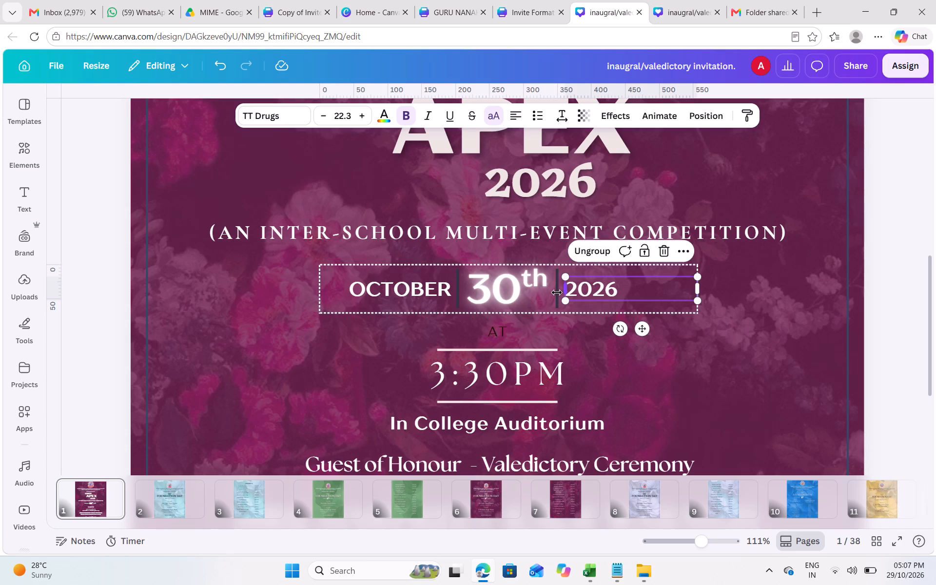
left_click(582, 301)
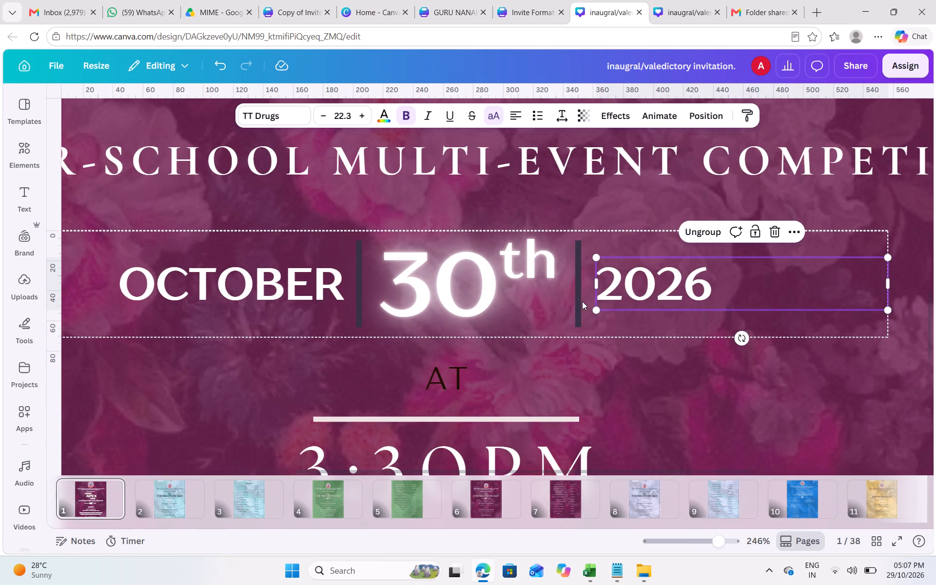
left_click(367, 118)
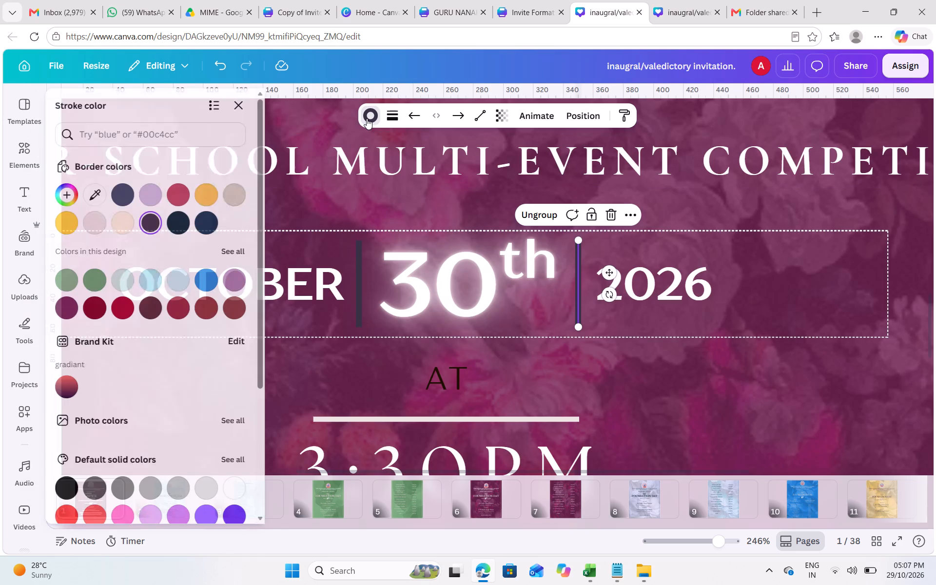
left_click(94, 224)
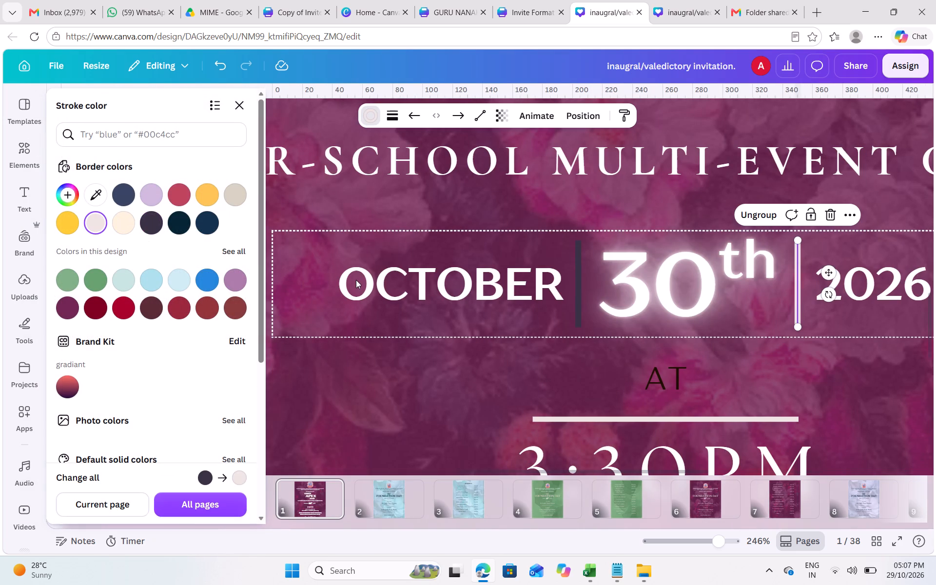
left_click(576, 293)
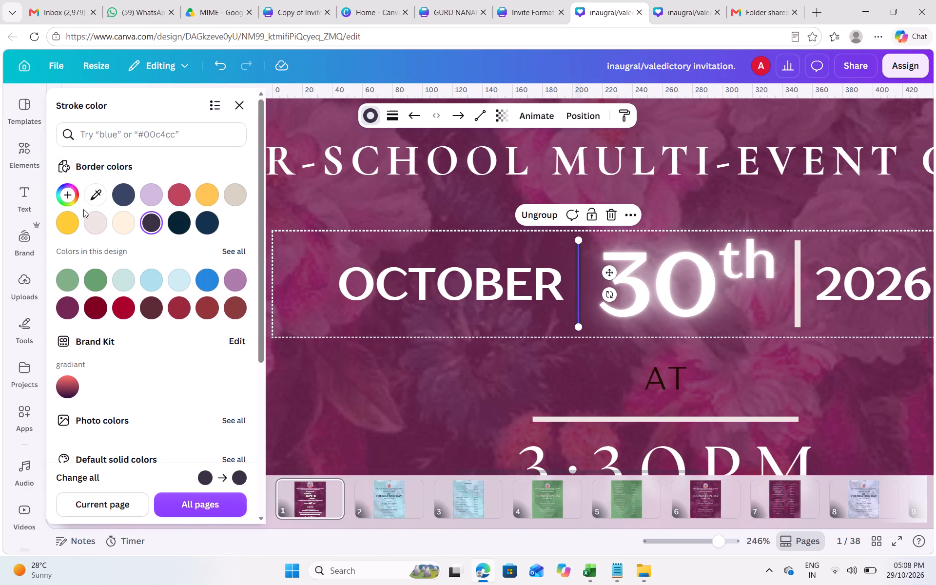
left_click(118, 222)
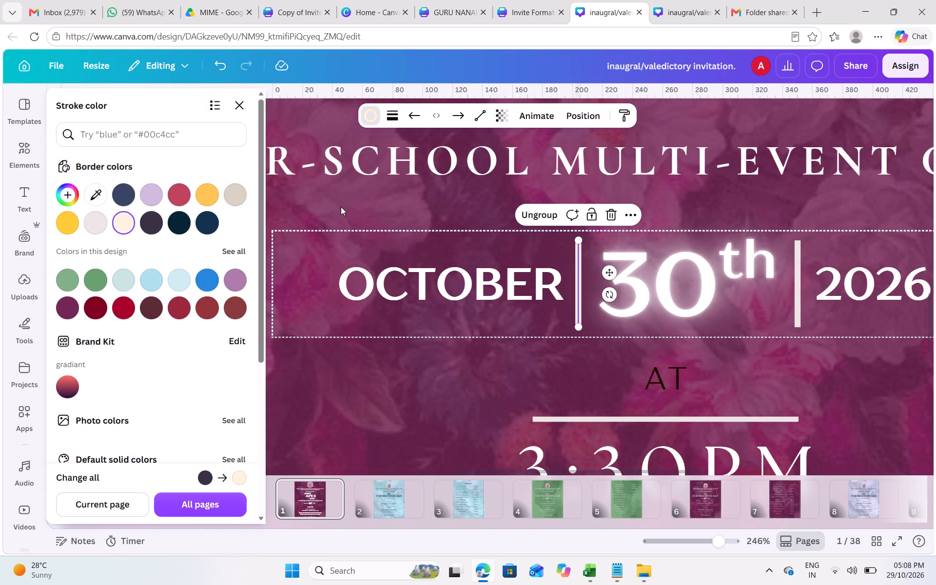
left_click(342, 205)
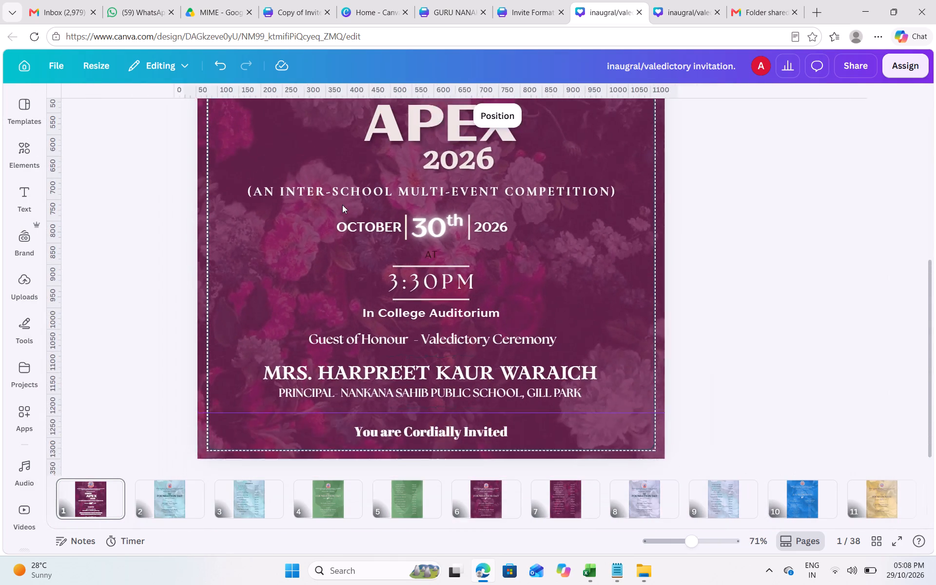
Move 2026 a little further right and OCTOBER a little further left to widen their gaps from the dividers.
scroll(342, 205, "down", 1)
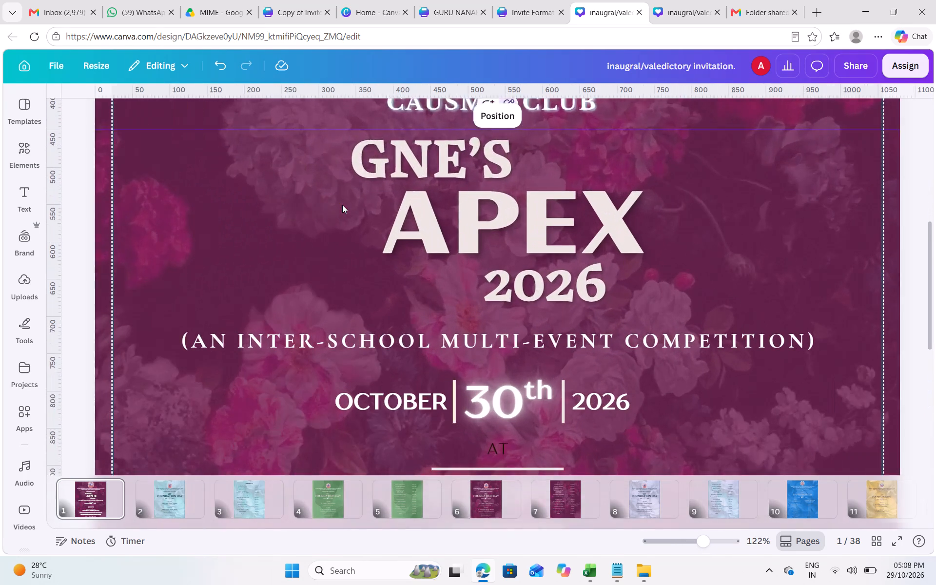
scroll(342, 205, "down", 1)
left_click(610, 310)
left_click(613, 299)
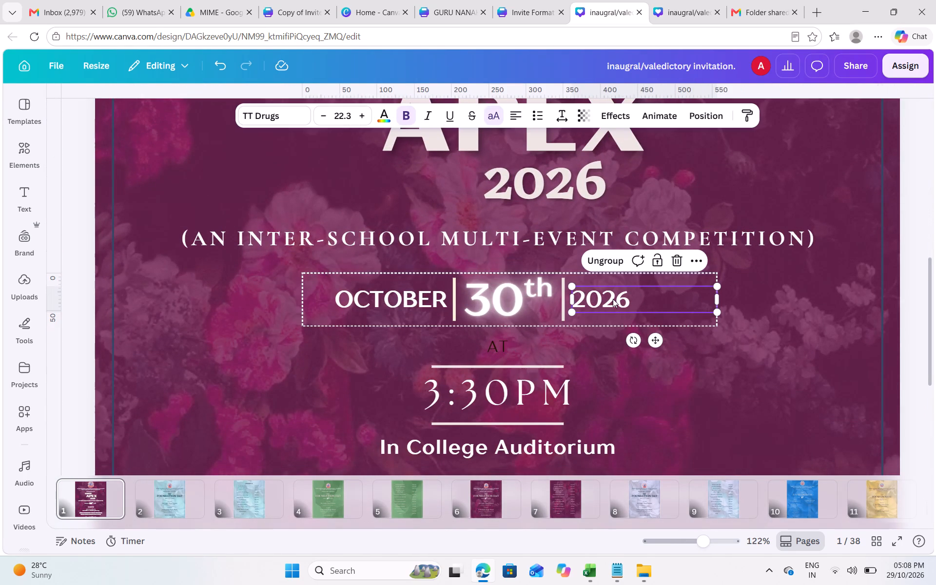
key("Right")
key("Right")
key("Right")
key("Right")
key("Right")
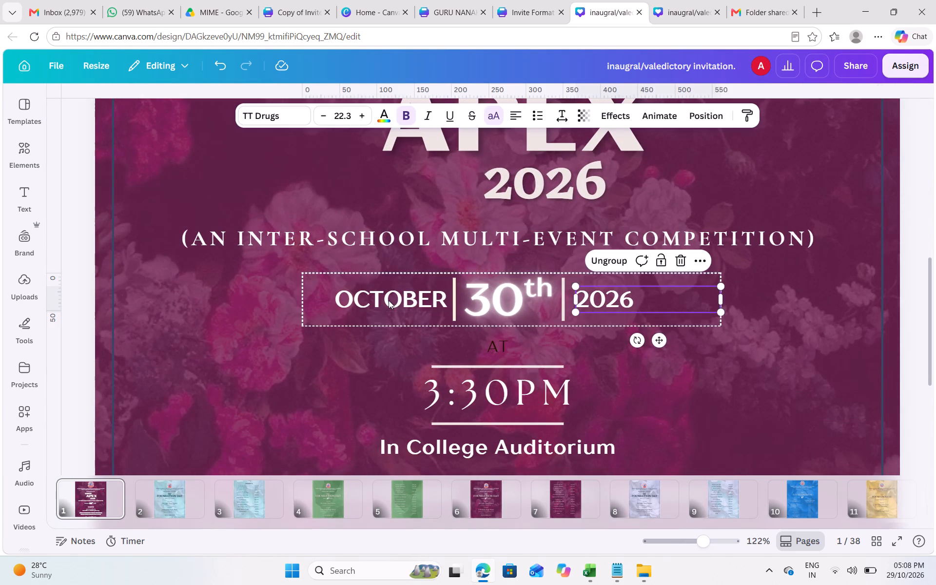
left_click(389, 300)
key("Left")
key("Left")
key("Left")
key("Left")
key("Left")
key("Left")
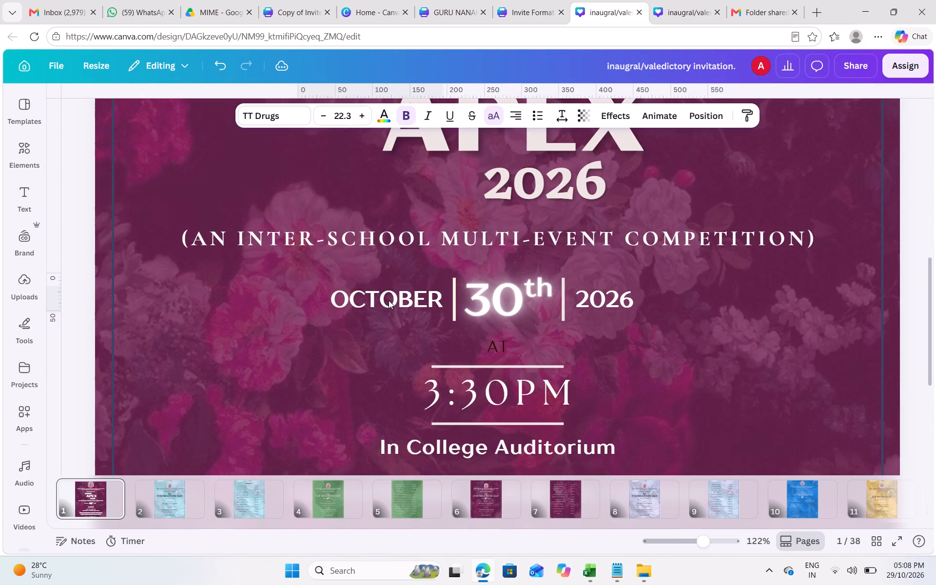
Nudge the two vertical dividers slightly outward, away from the 30th between them.
left_click(455, 300)
key("Left")
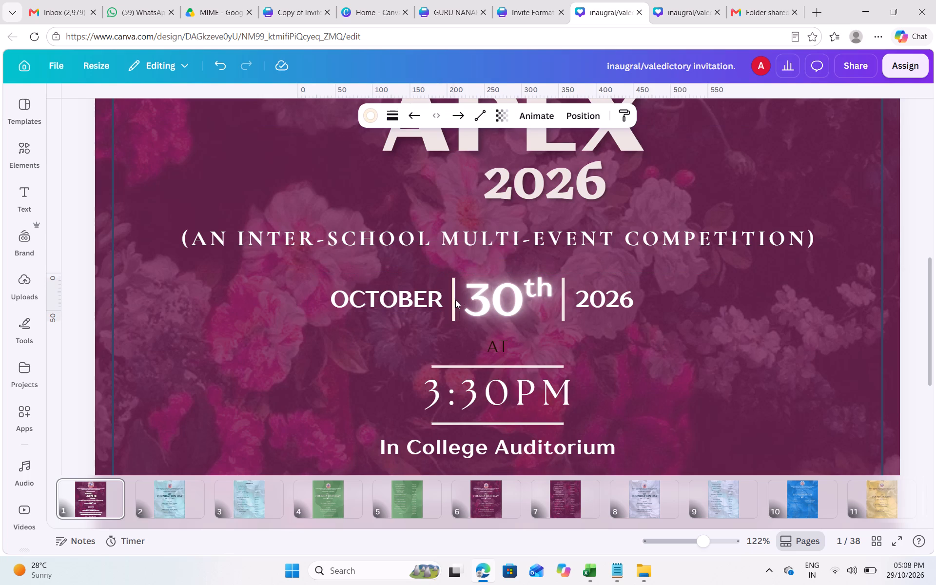
key("Left")
key("Left")
left_click(564, 304)
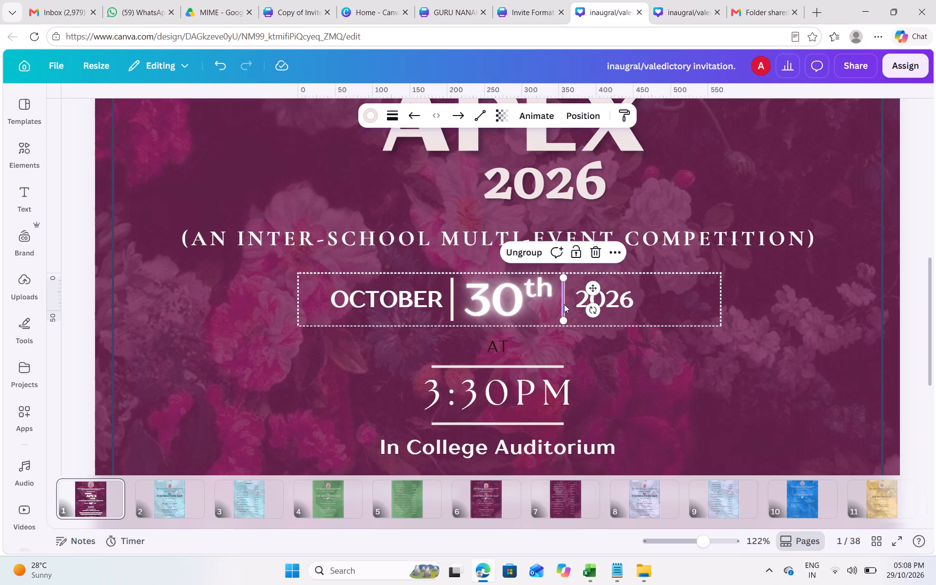
key("Right")
left_click(710, 315)
Recolour the word AT above the 3:30PM time white.
scroll(710, 315, "down", 1)
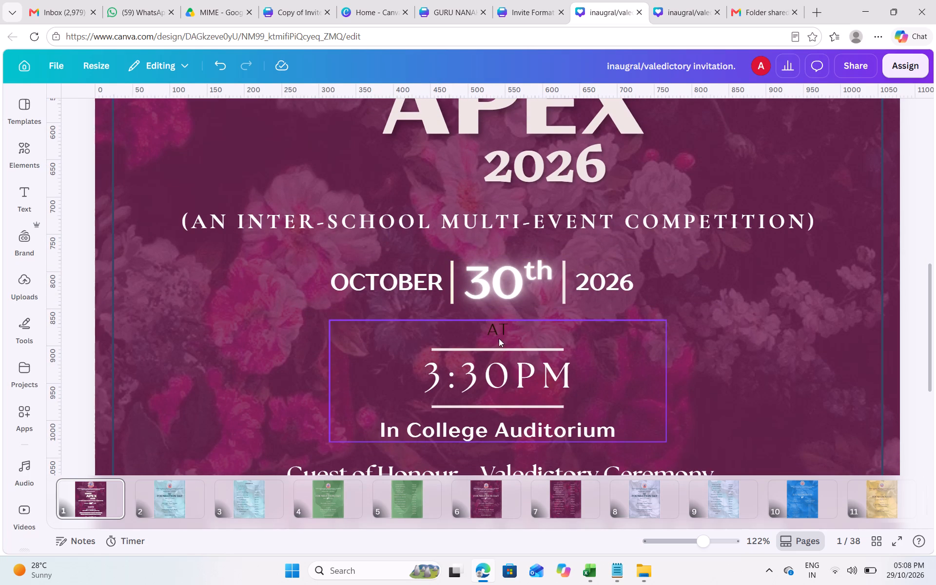
left_click(495, 327)
left_click(494, 327)
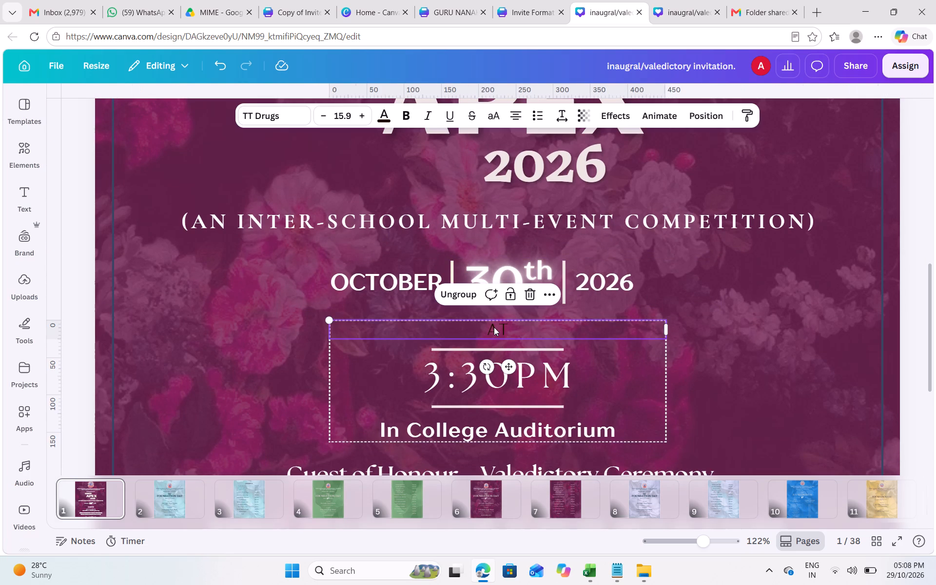
left_click(494, 327)
left_click(392, 110)
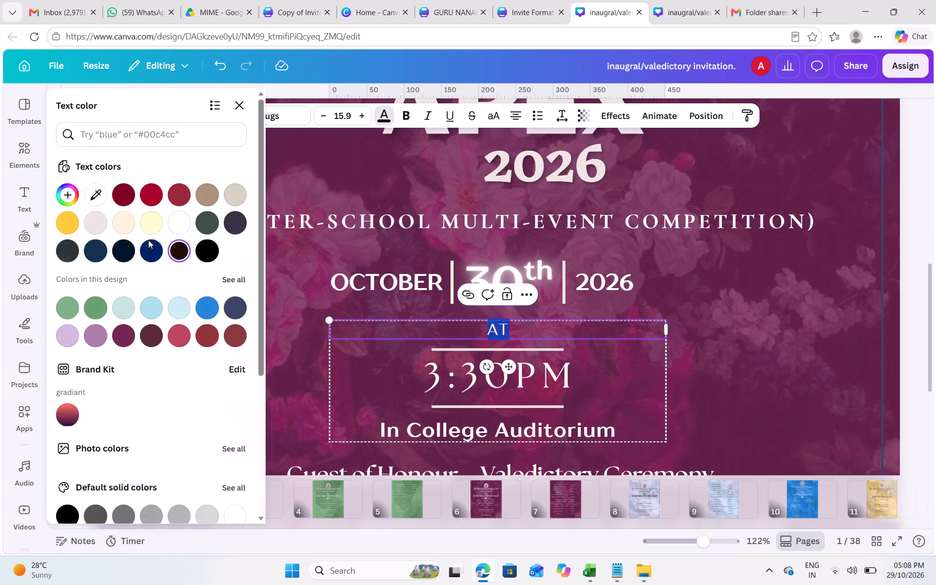
left_click(181, 268)
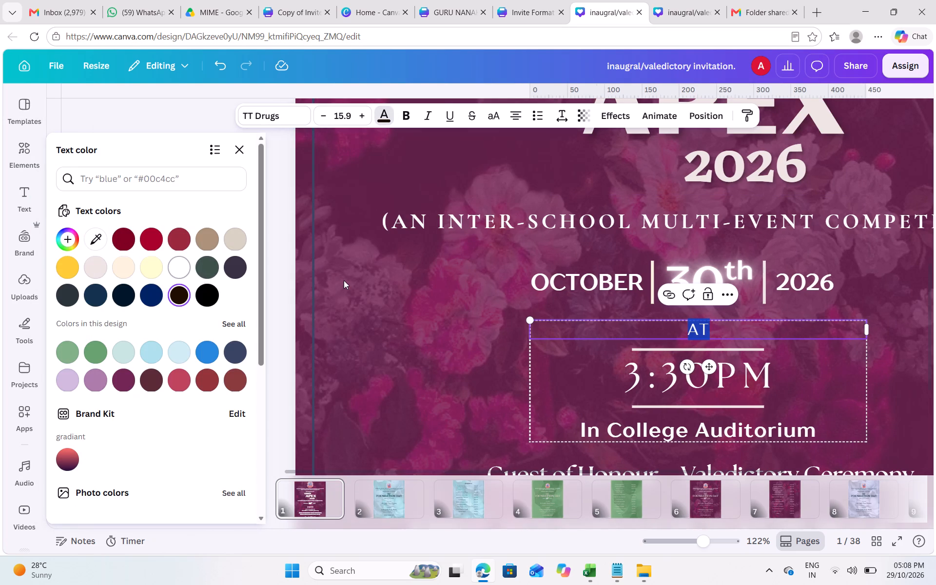
left_click(344, 281)
left_click(795, 266)
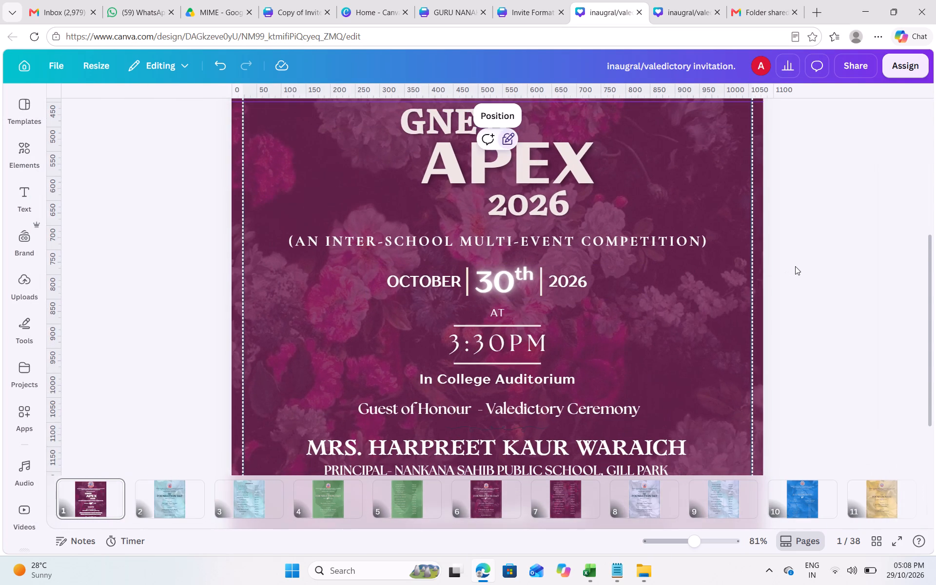
Recolour the dark ornamental flourish between the Guest of Honour line and the guest's name to pale greyish pink.
scroll(795, 266, "down", 1)
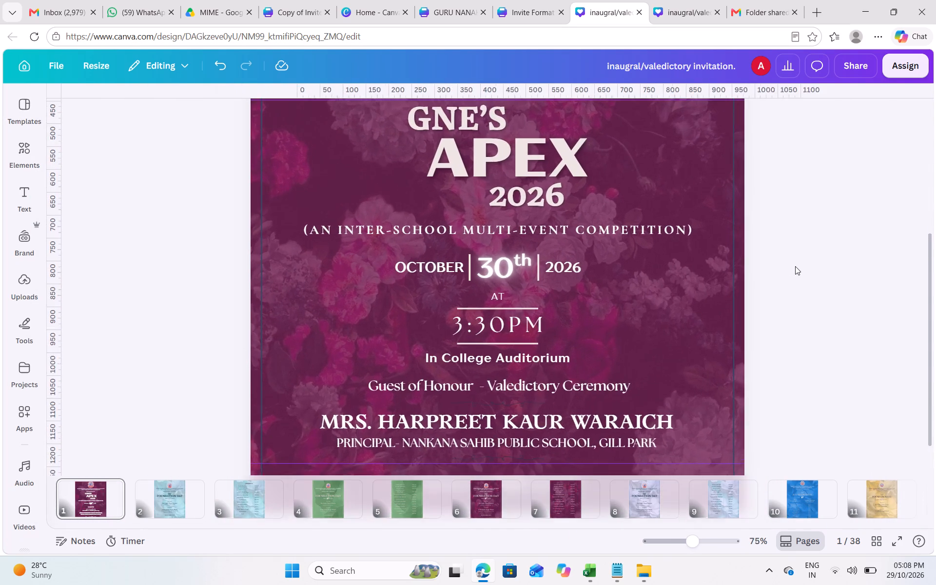
scroll(543, 408, "down", 1)
double_click(507, 337)
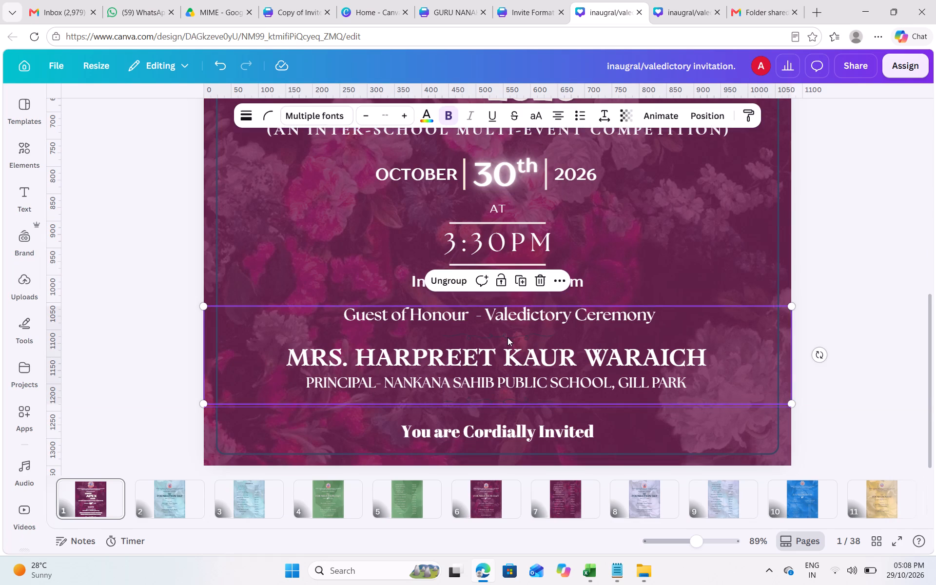
left_click(403, 311)
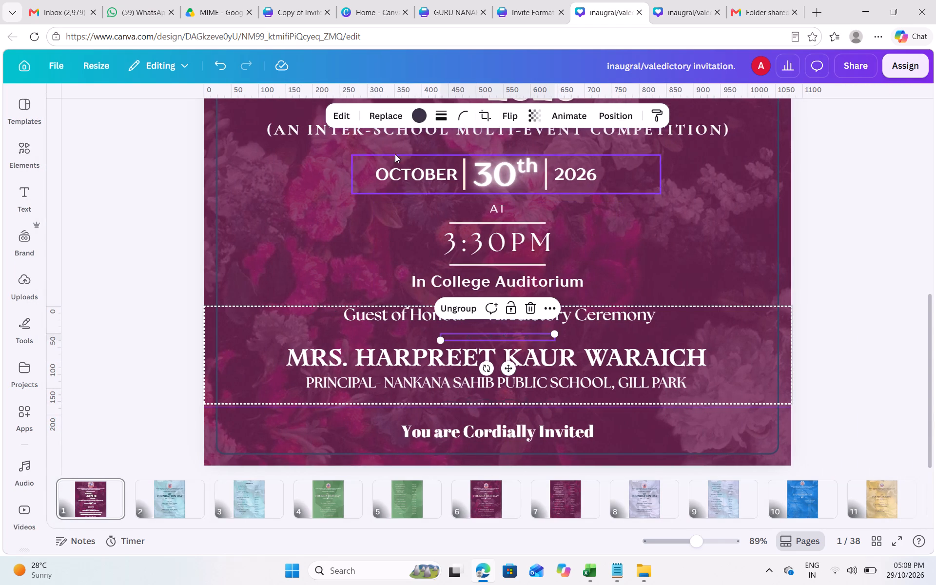
left_click(419, 107)
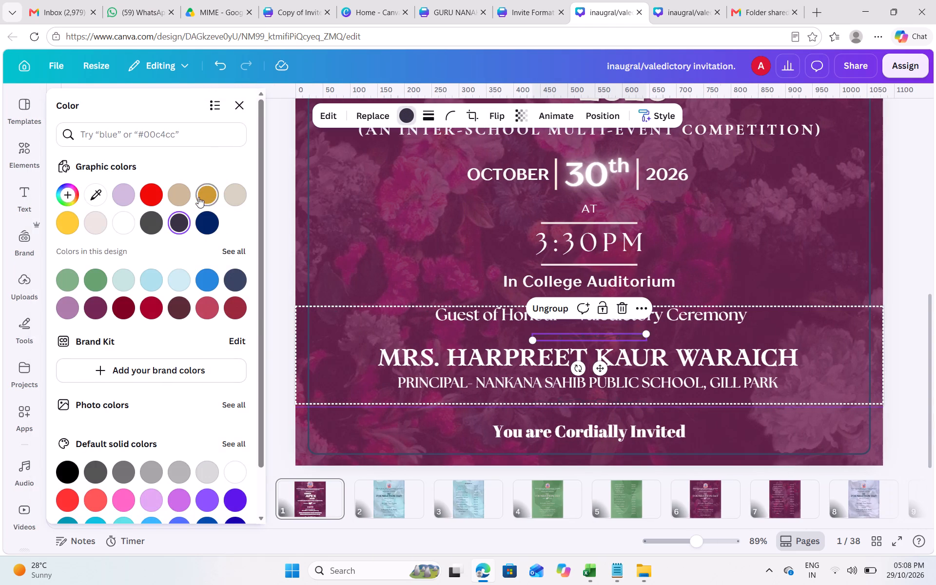
left_click(98, 226)
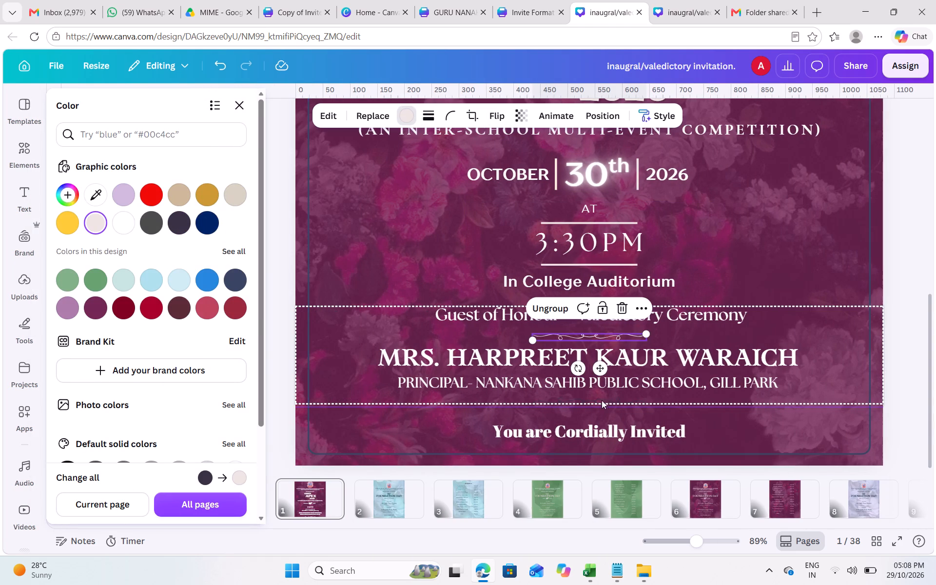
Recolour the dark ornamental flourish beneath the guest's Principal designation line tan beige.
left_click(597, 401)
left_click(178, 200)
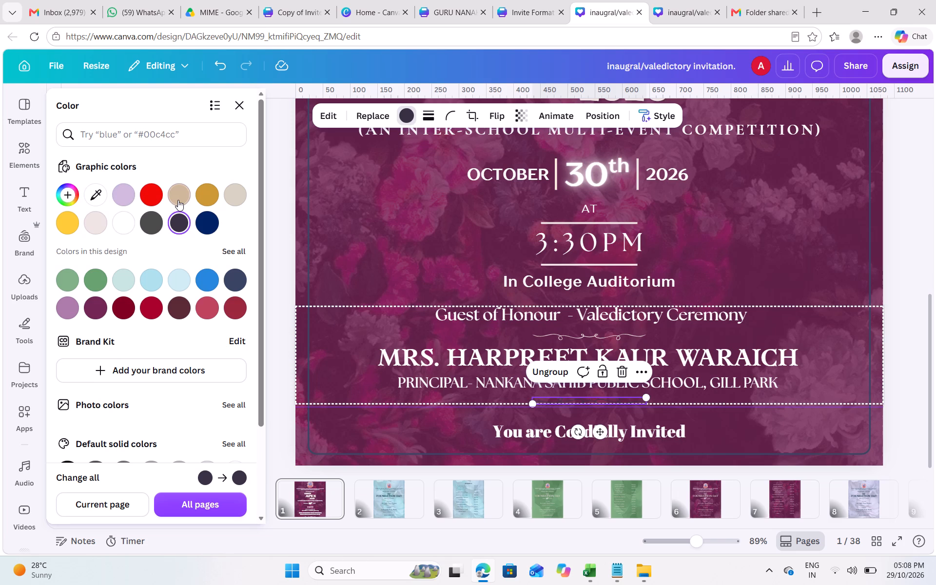
left_click(813, 231)
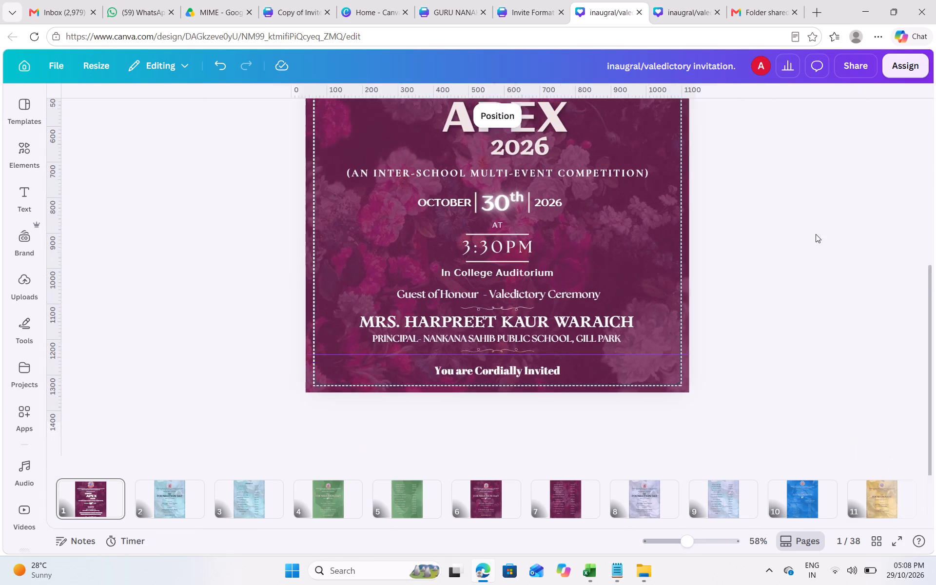
left_click(812, 336)
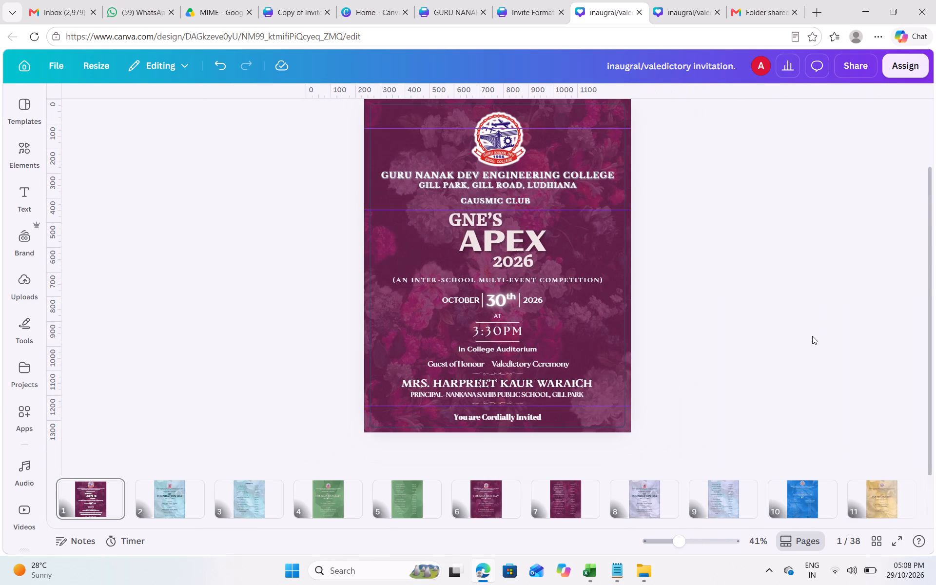
left_click(730, 378)
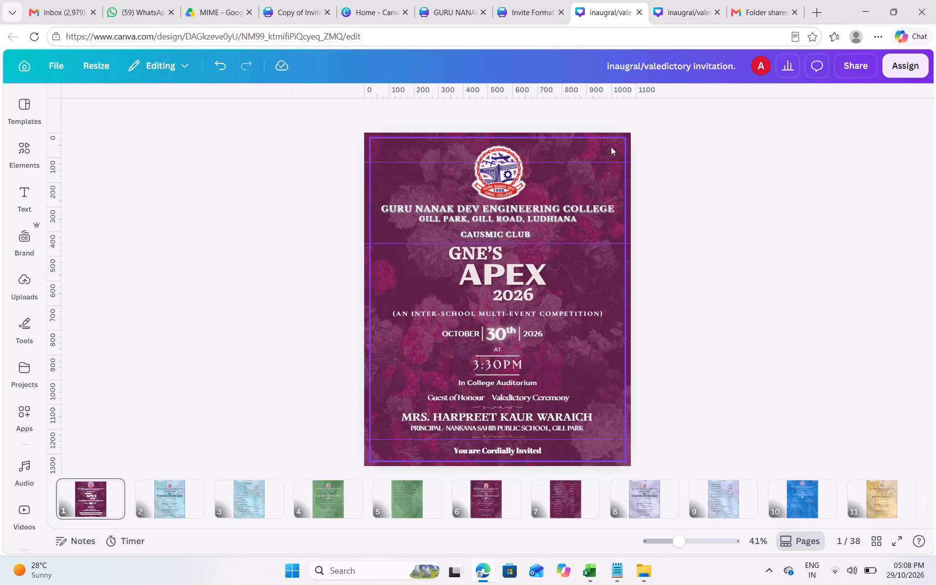
Select the page's rectangular border frame and fully unlock it for editing.
left_click(611, 148)
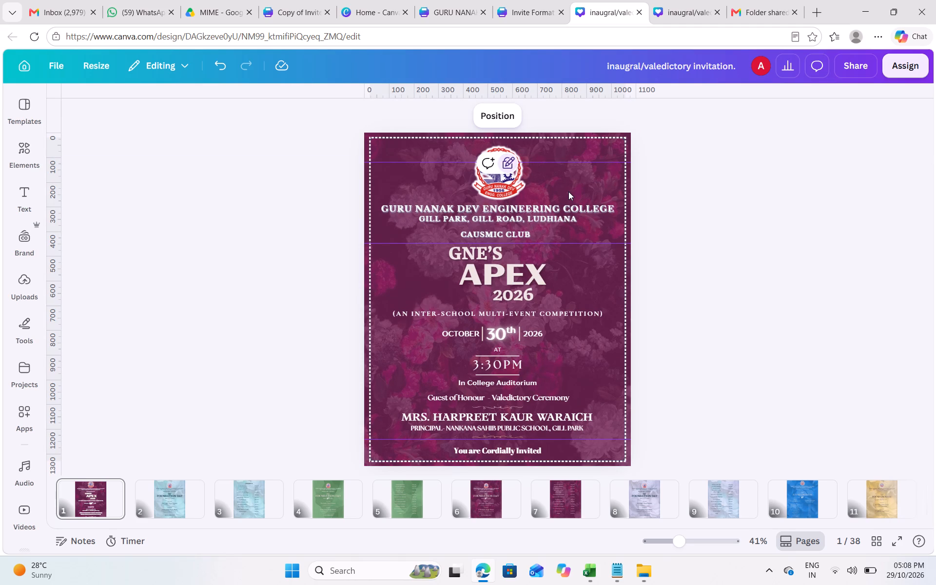
left_click(493, 113)
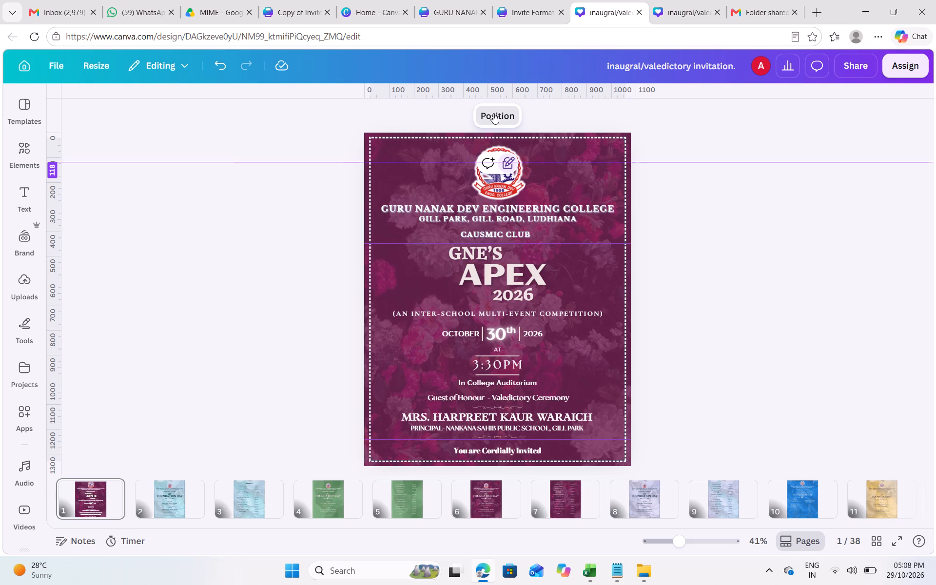
scroll(219, 371, "down", 8)
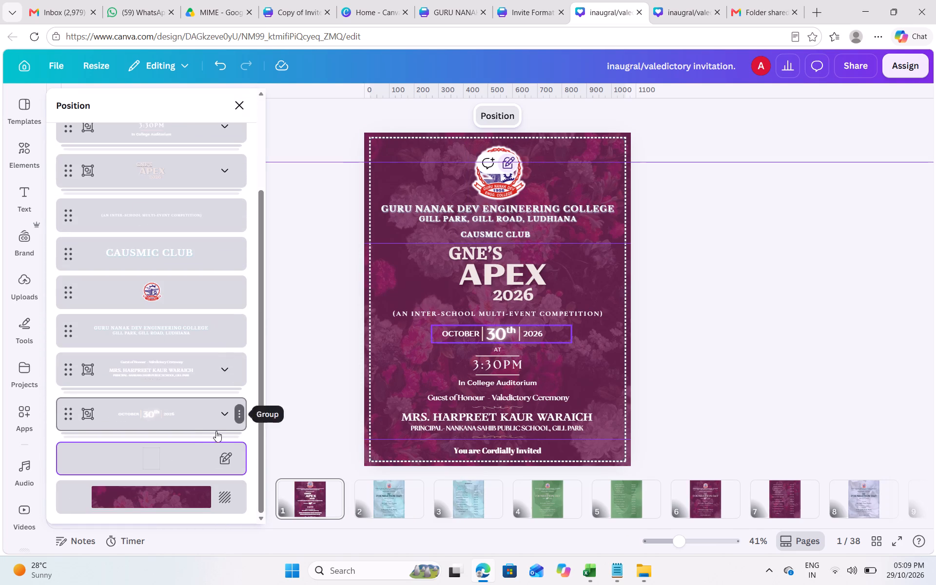
left_click(226, 455)
left_click(488, 117)
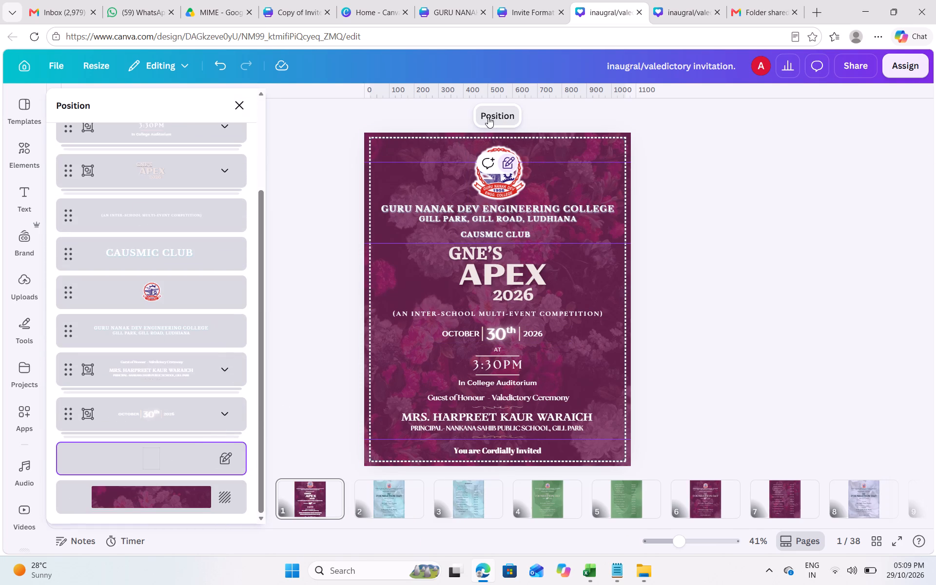
left_click(488, 117)
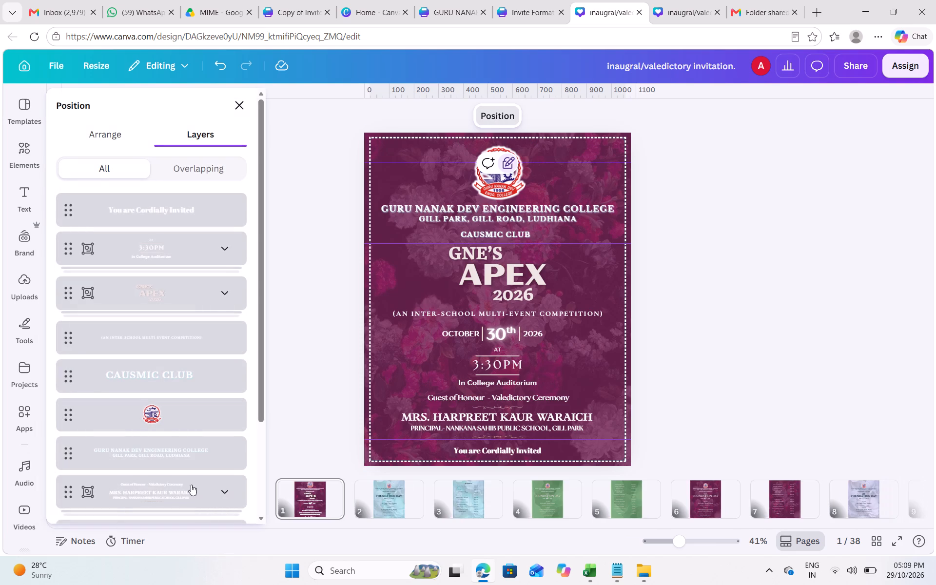
scroll(182, 468, "down", 9)
left_click(205, 462)
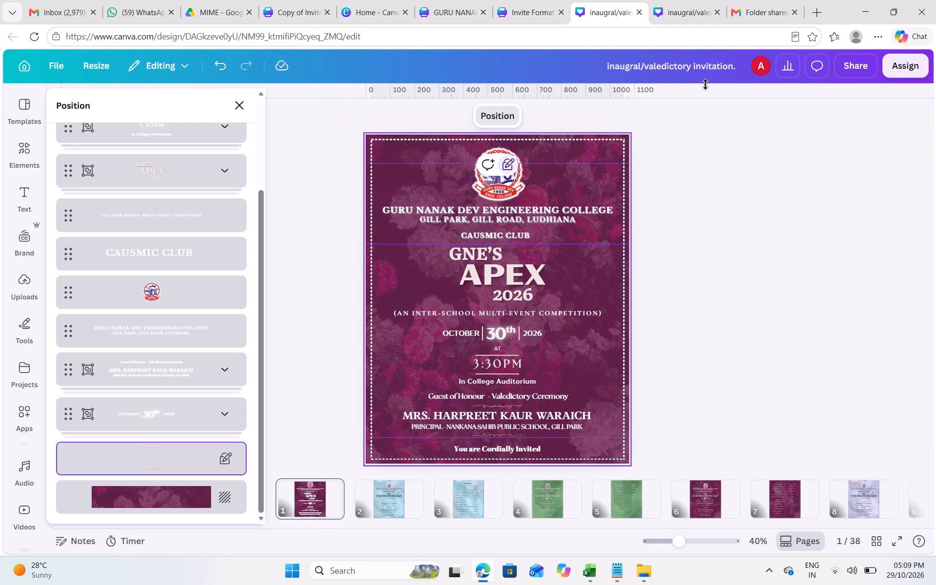
left_click(613, 159)
left_click(611, 151)
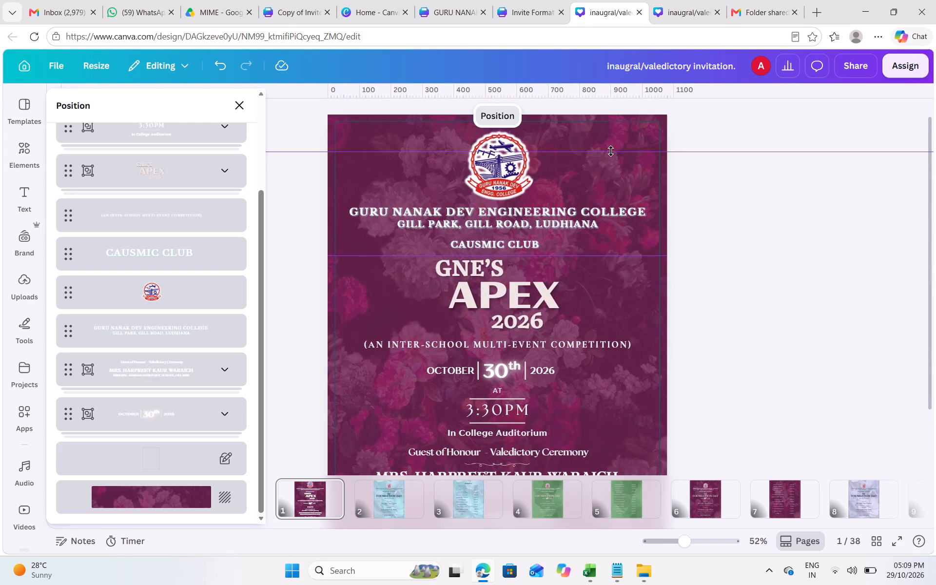
scroll(206, 281, "down", 4)
left_click(173, 462)
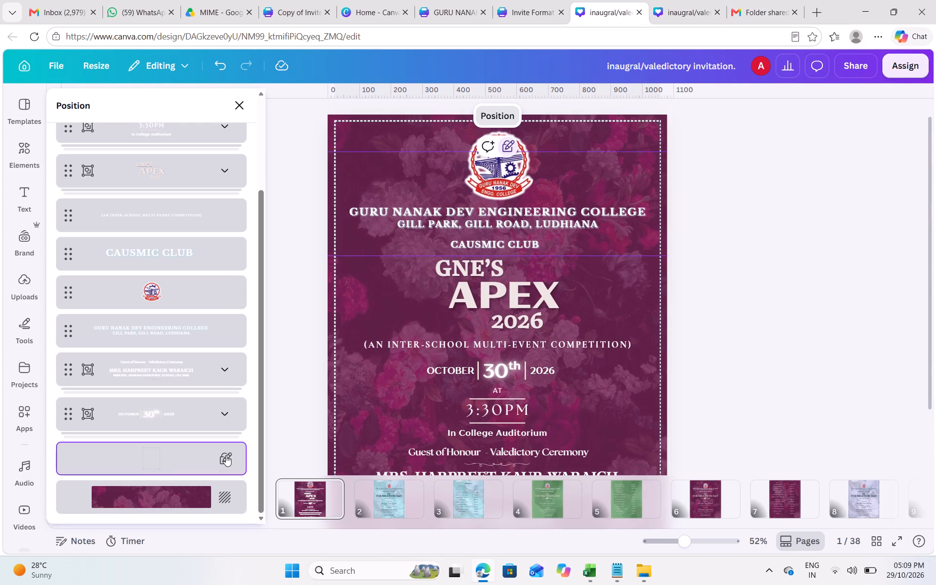
left_click(224, 454)
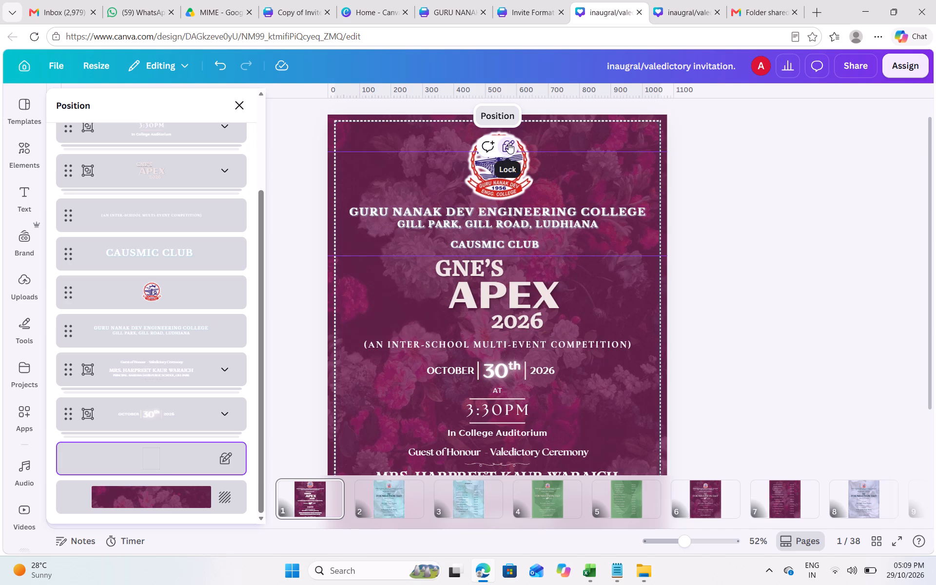
left_click(508, 143)
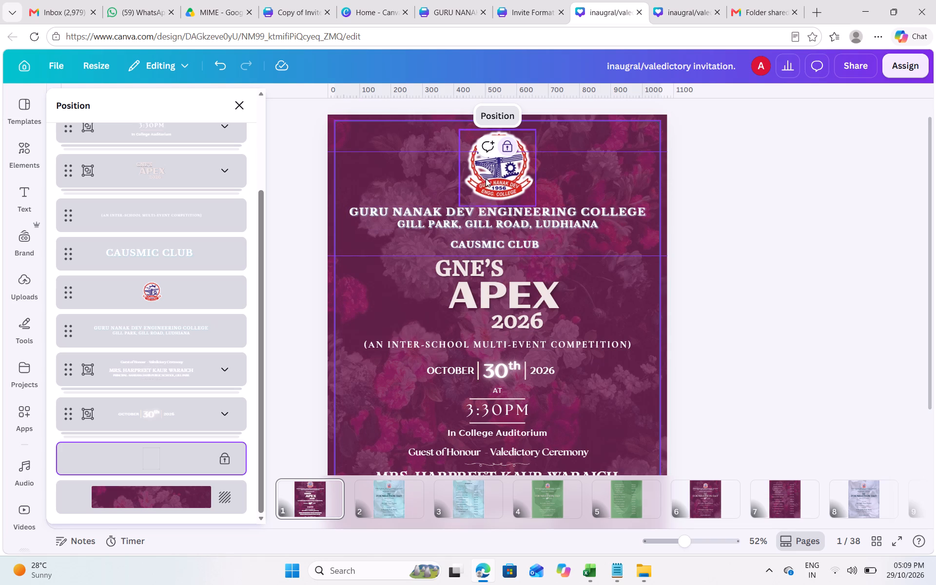
left_click(507, 147)
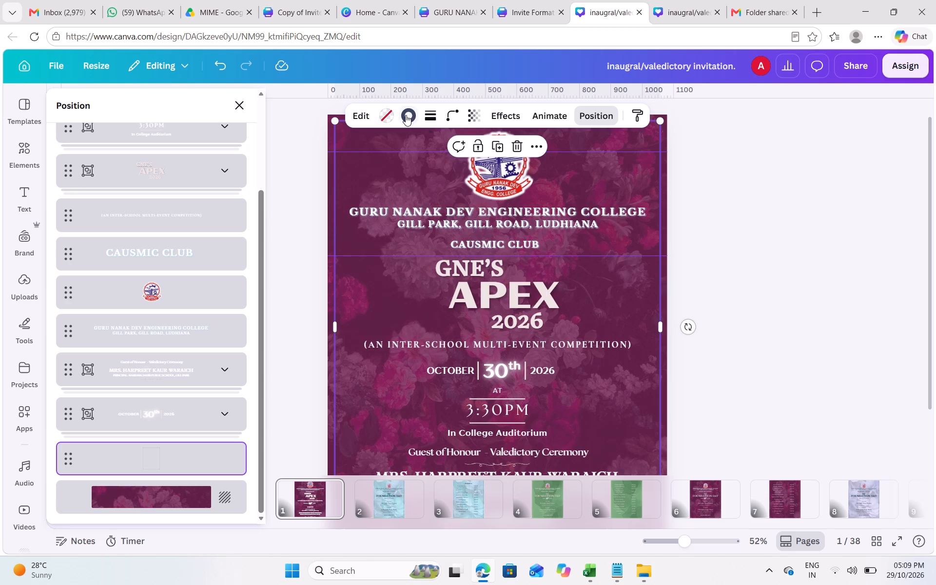
Recolour the dark outline of the page's rectangular border frame to a light off-white.
left_click(405, 115)
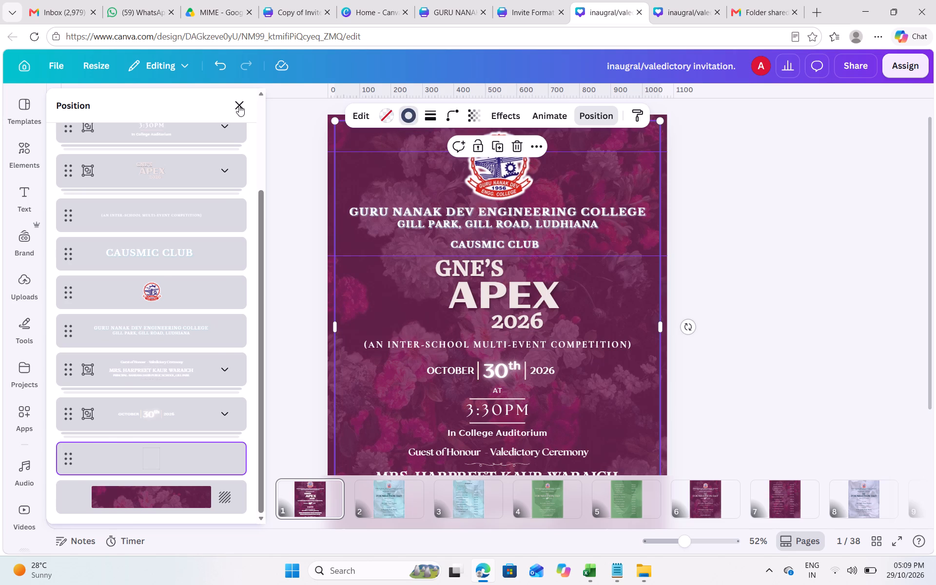
left_click(239, 105)
left_click(402, 119)
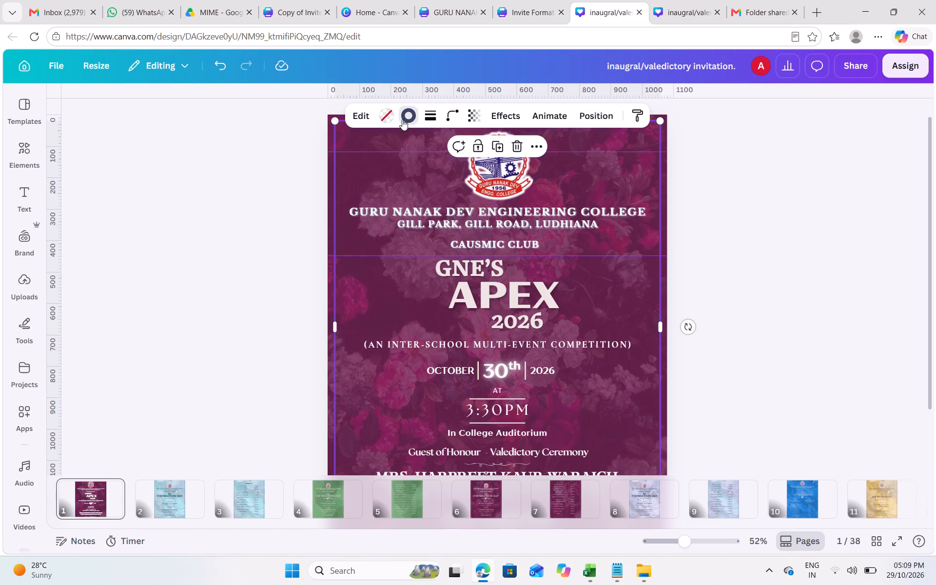
left_click(231, 195)
double_click(698, 248)
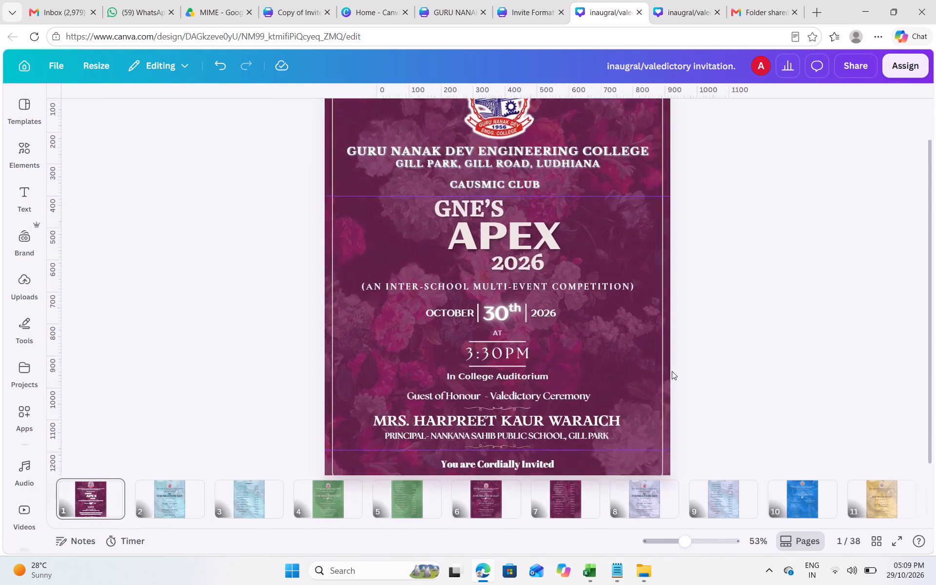
scroll(672, 371, "down", 1)
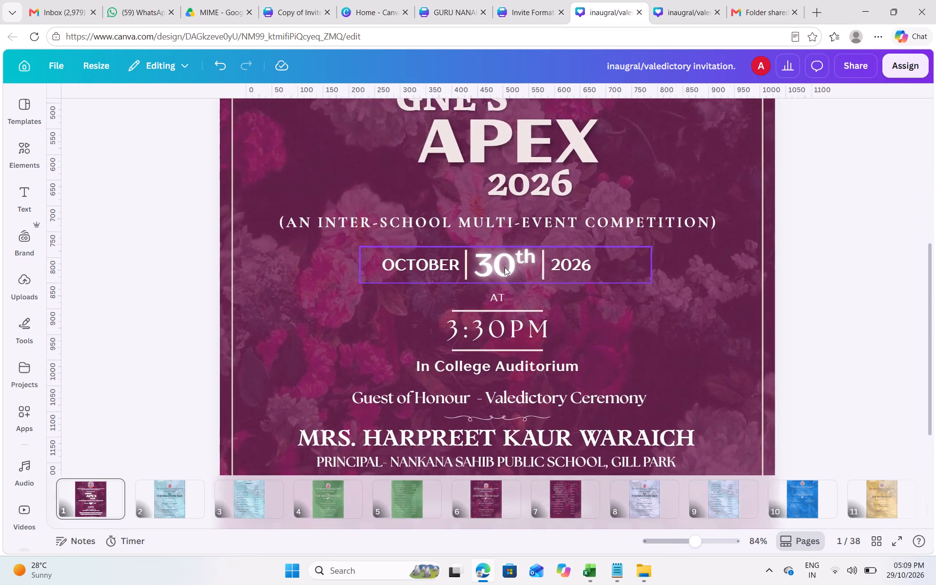
scroll(505, 267, "down", 1)
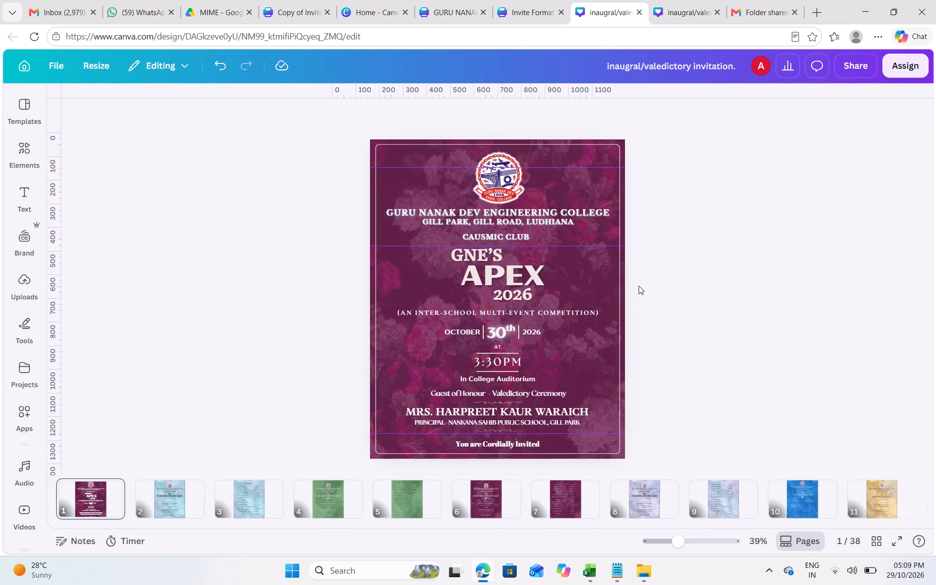
left_click(743, 286)
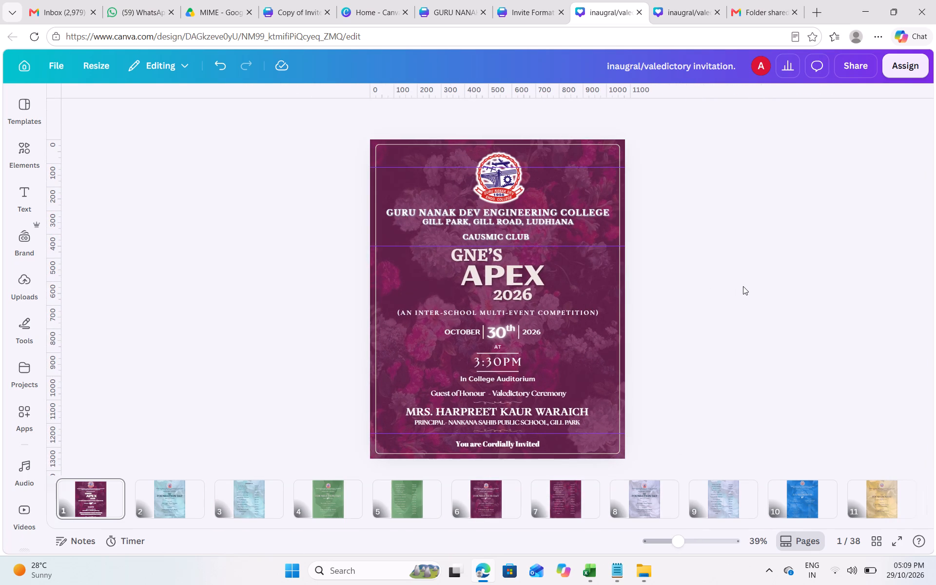
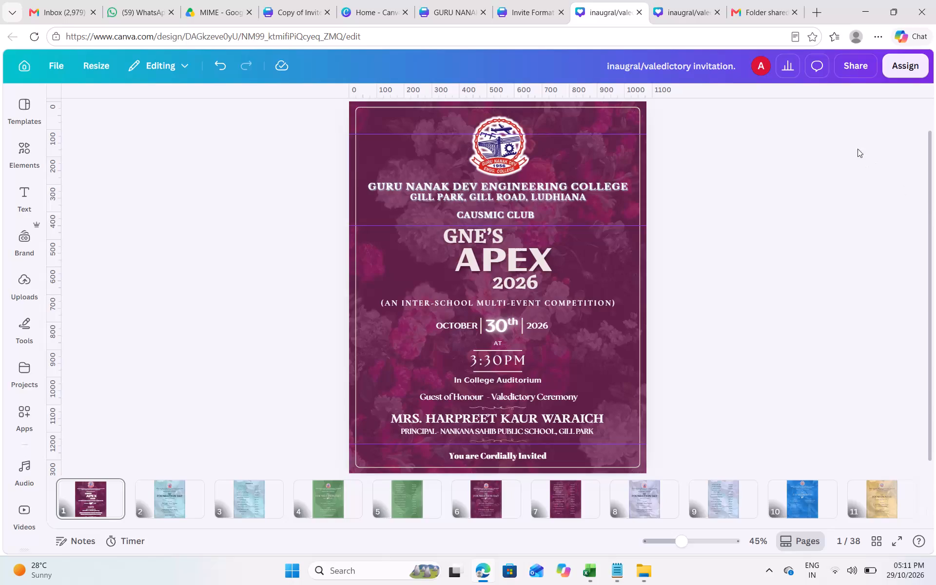
Download only page 1, the maroon GNE's APEX 2026 valedictory invitation, as a high-quality PNG.
left_click(859, 60)
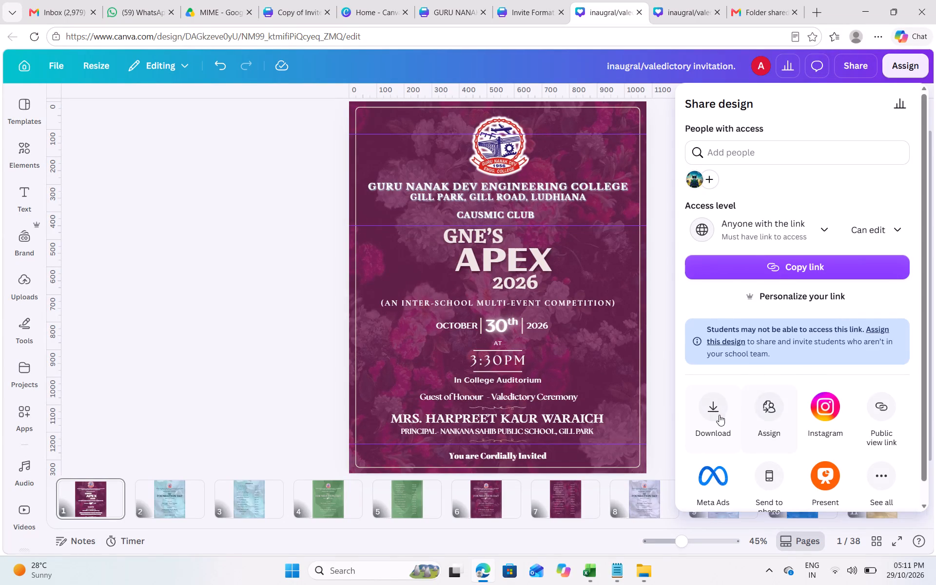
left_click(717, 414)
left_click(816, 351)
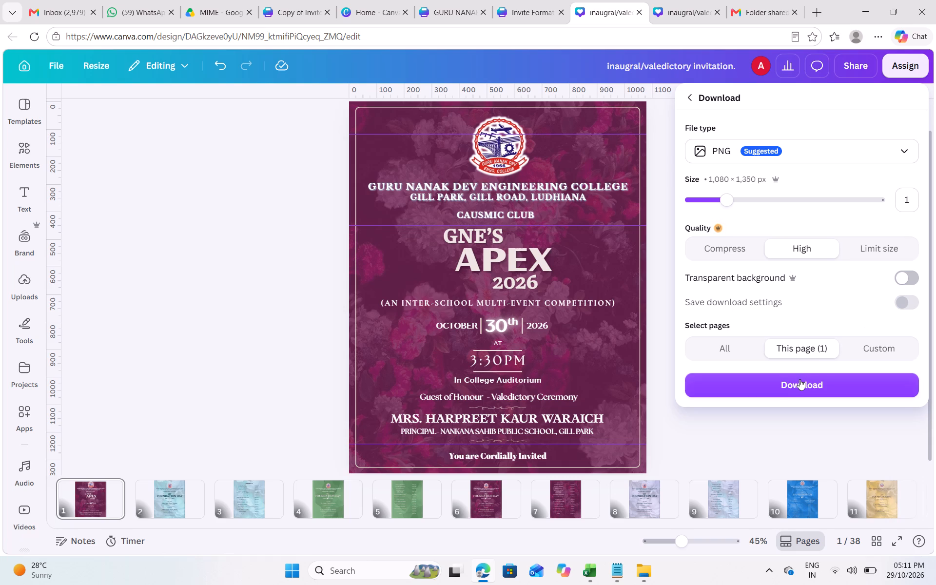
left_click(800, 382)
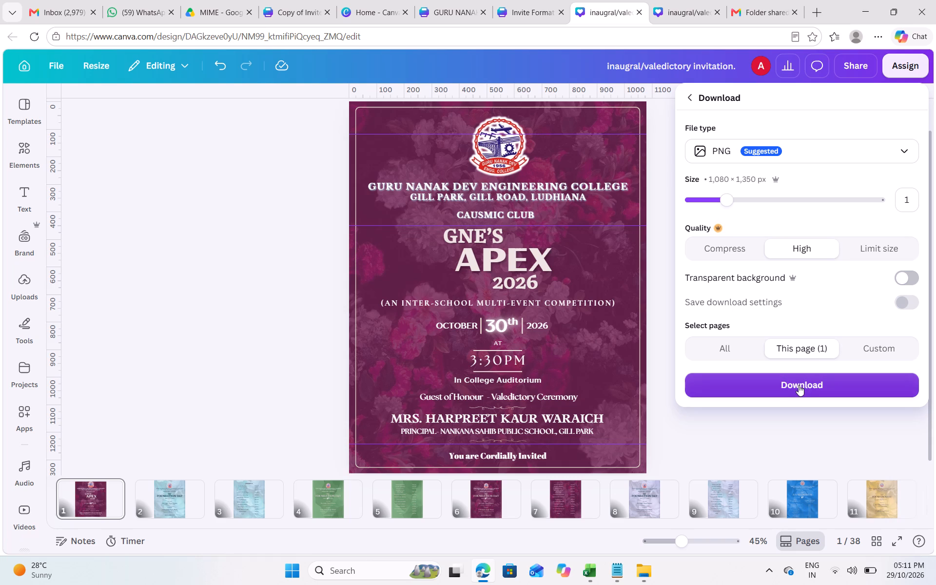
left_click(799, 386)
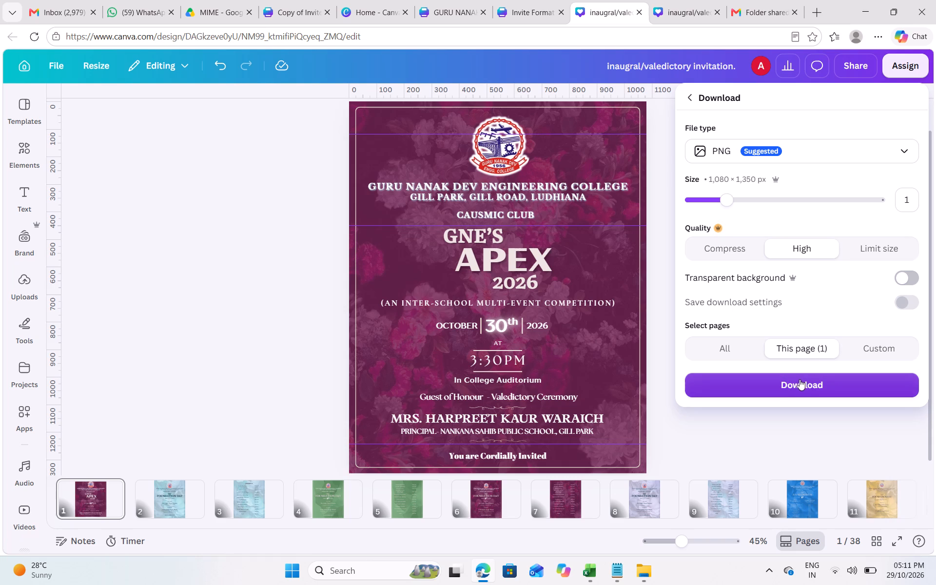
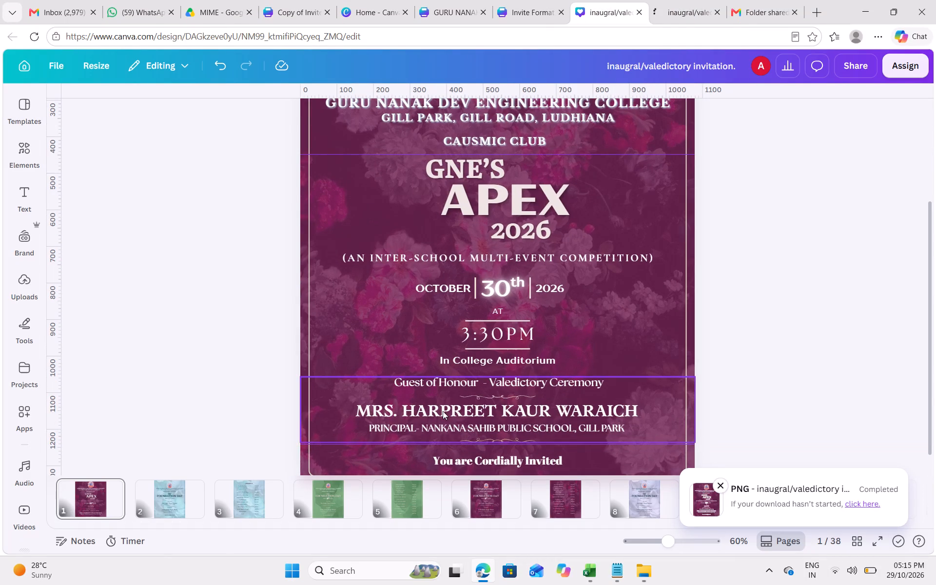
Correct the Guest of Honour's first name to HARMEET in the name line on page 1.
left_click(442, 412)
left_click(441, 411)
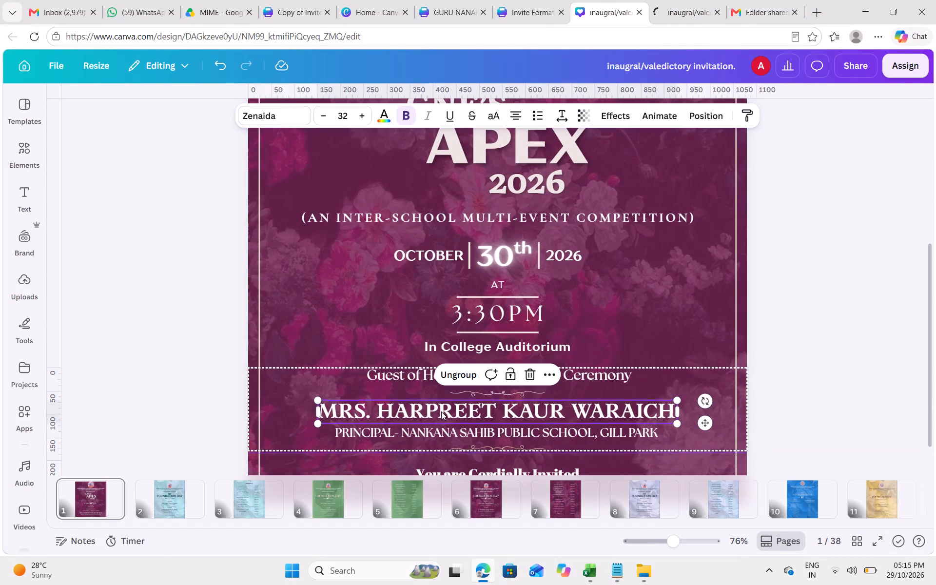
left_click(454, 410)
key("BackSpace")
key("BackSpace")
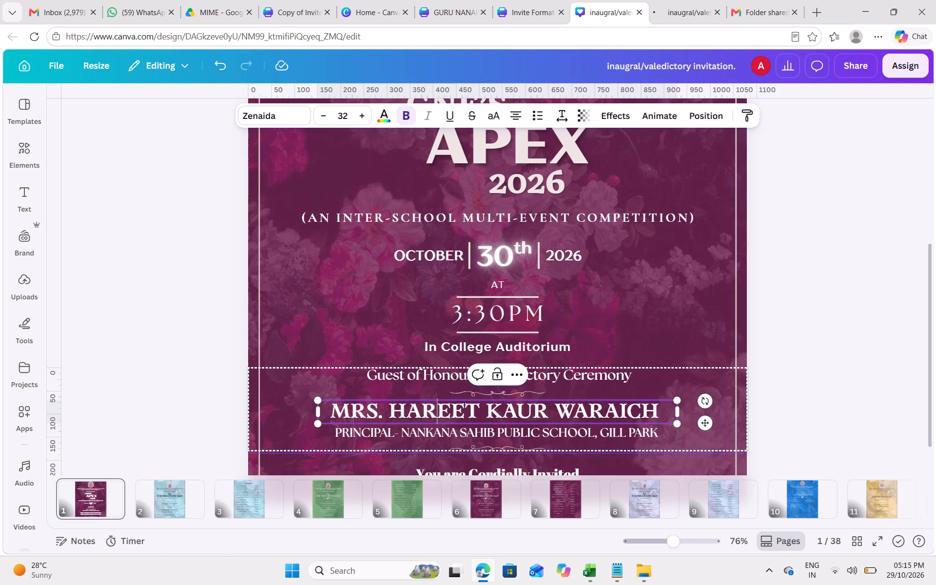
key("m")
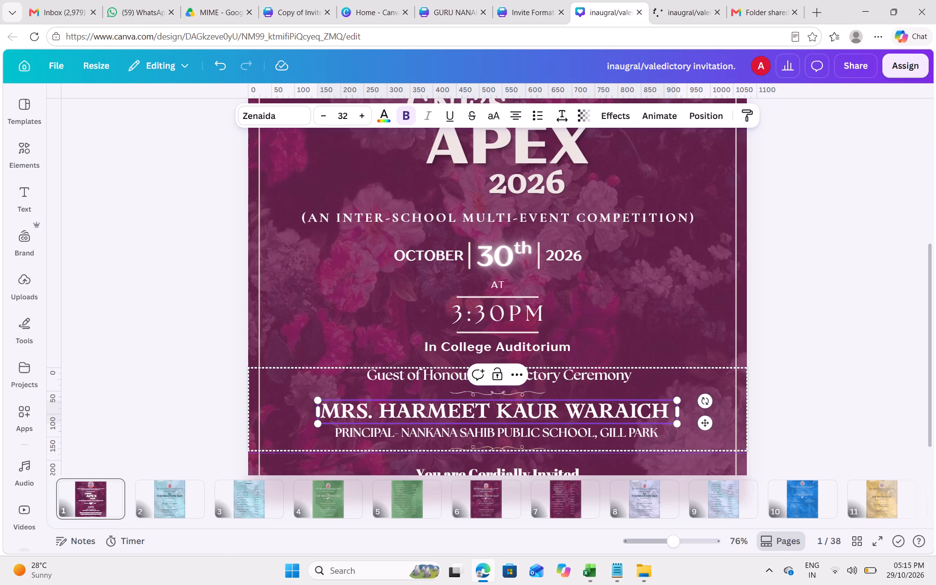
left_click(776, 357)
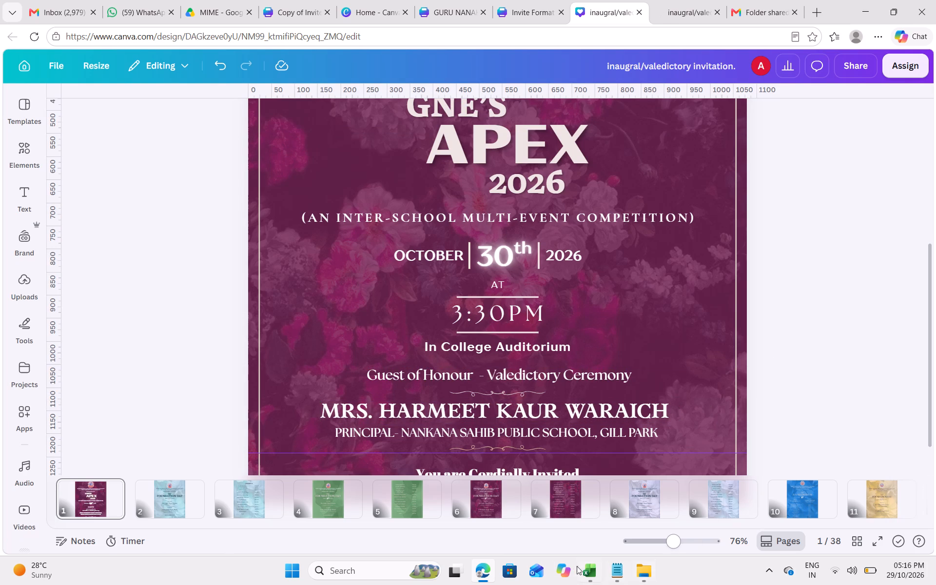
Switch to the MANAGEMENT workbook in Excel to check the Guest of Honour's name and designation.
left_click(587, 570)
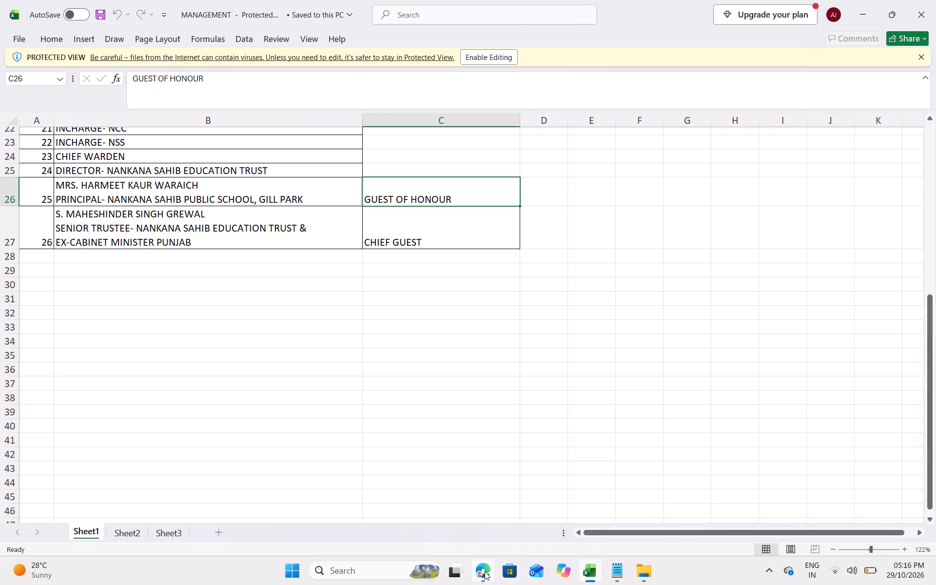
Switch from the Excel invitee list back to the Canva valedictory invitation and review the full first page.
left_click(492, 513)
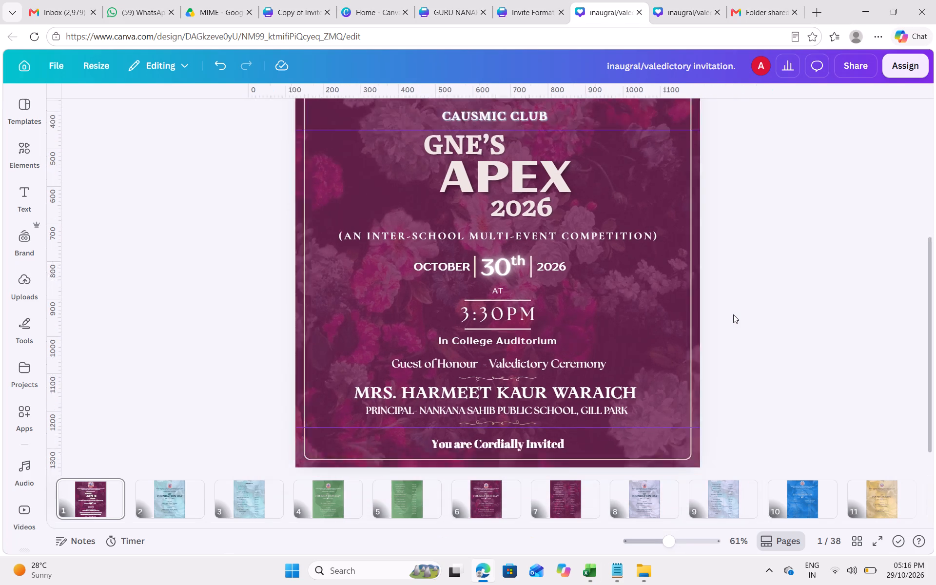
left_click(698, 285)
scroll(698, 285, "up", 1)
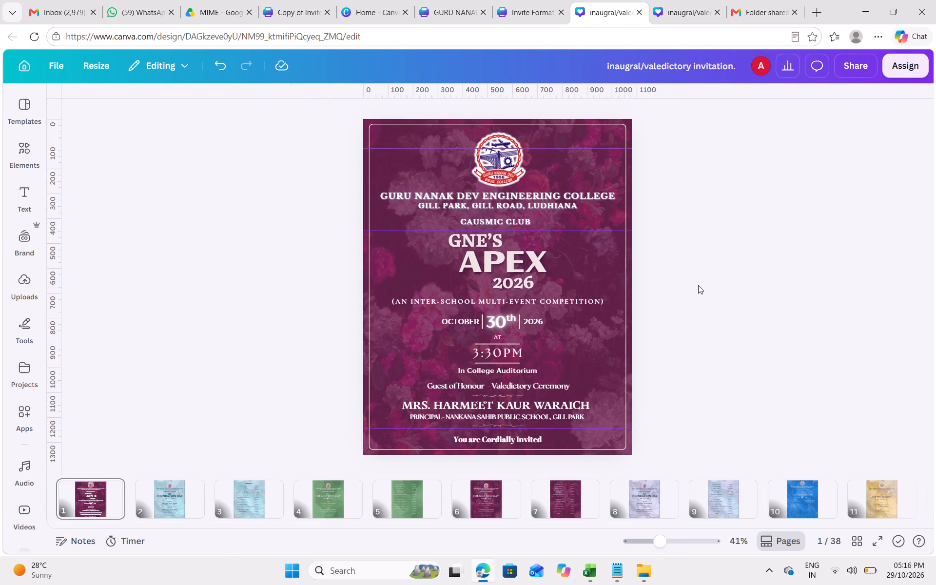
scroll(698, 285, "up", 1)
scroll(698, 285, "down", 1)
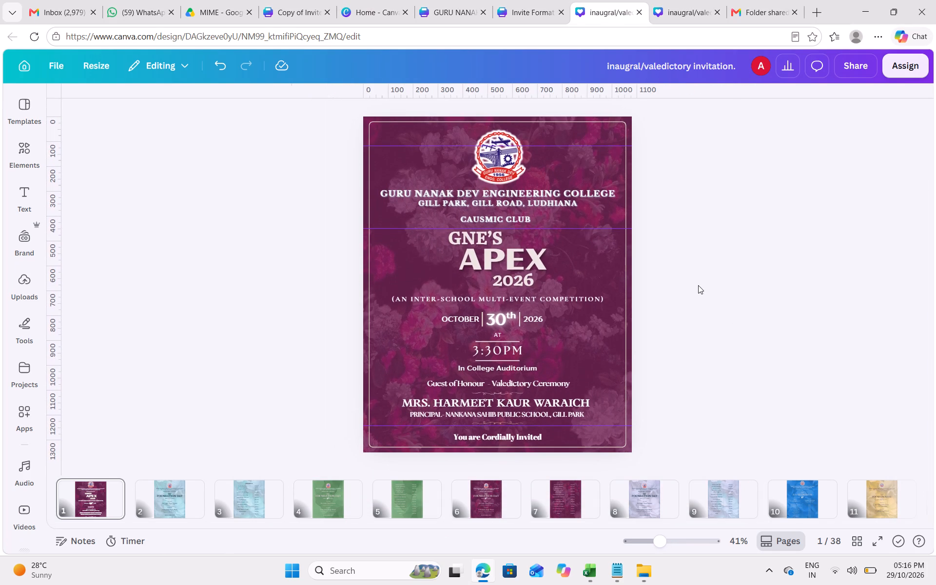
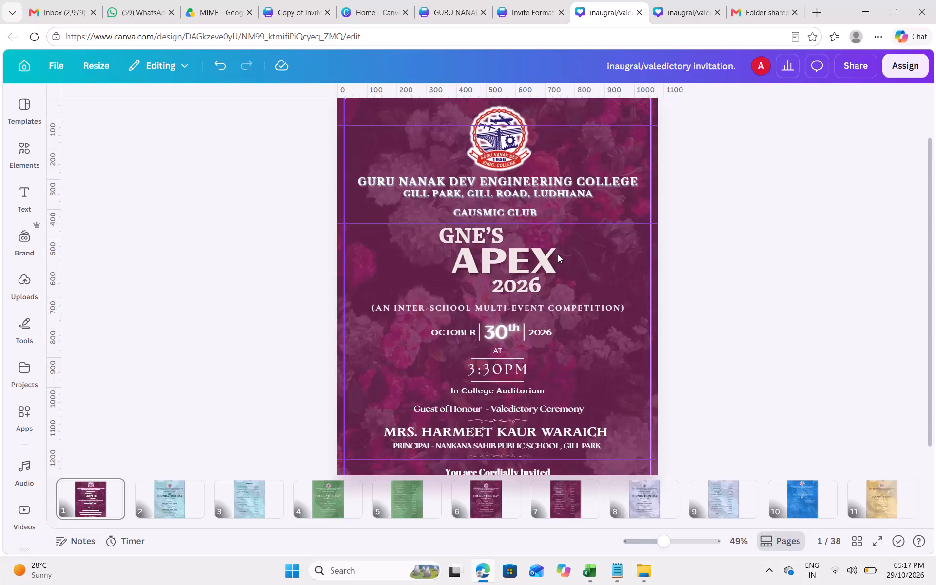
Open a new blank browser tab alongside the valedictory invitation design.
left_click(819, 6)
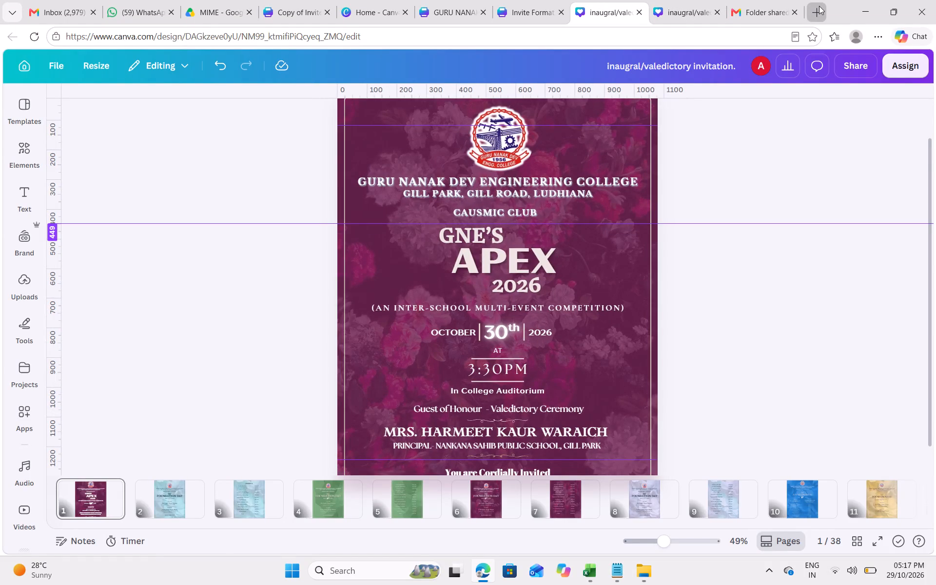
Enter "WE COORDILY INVITY MS" as a web search query in the new tab to check the invitation wording.
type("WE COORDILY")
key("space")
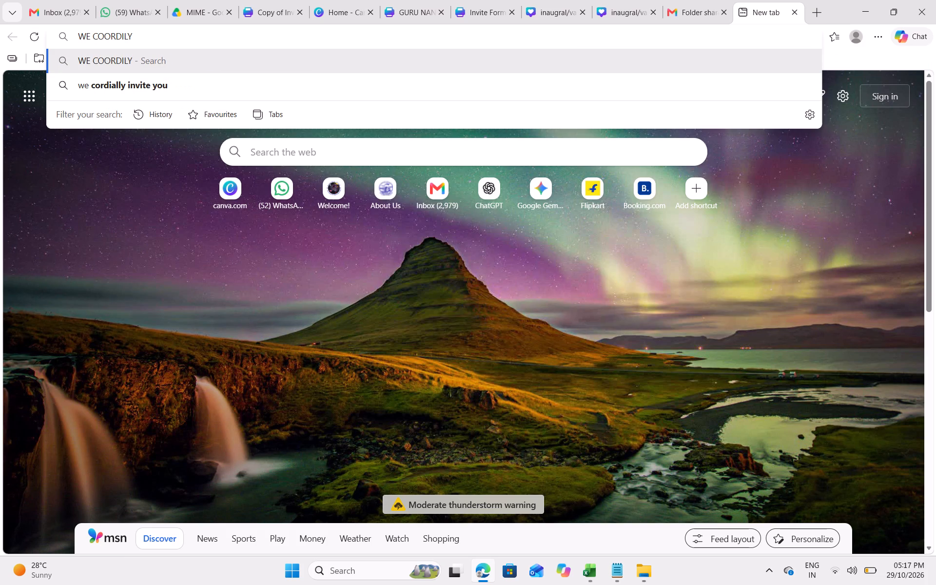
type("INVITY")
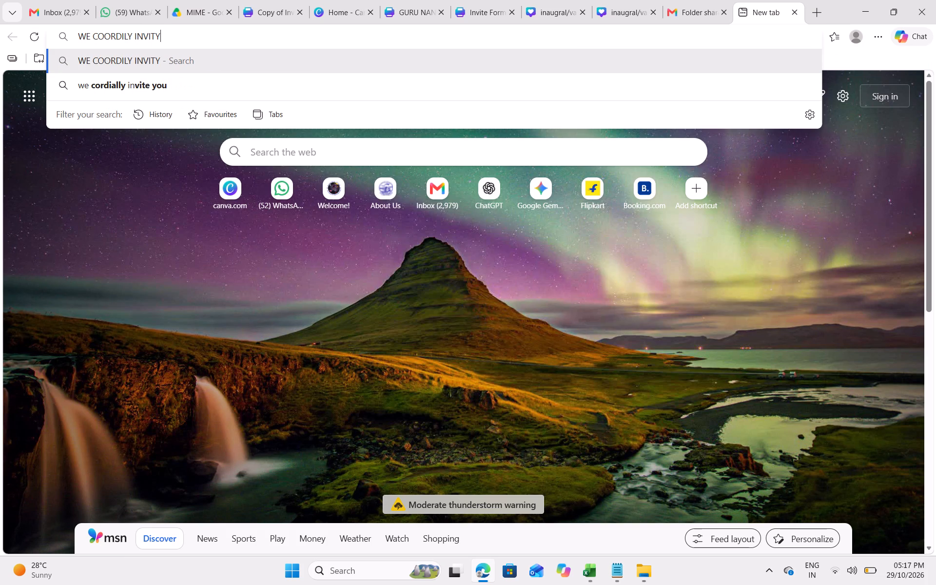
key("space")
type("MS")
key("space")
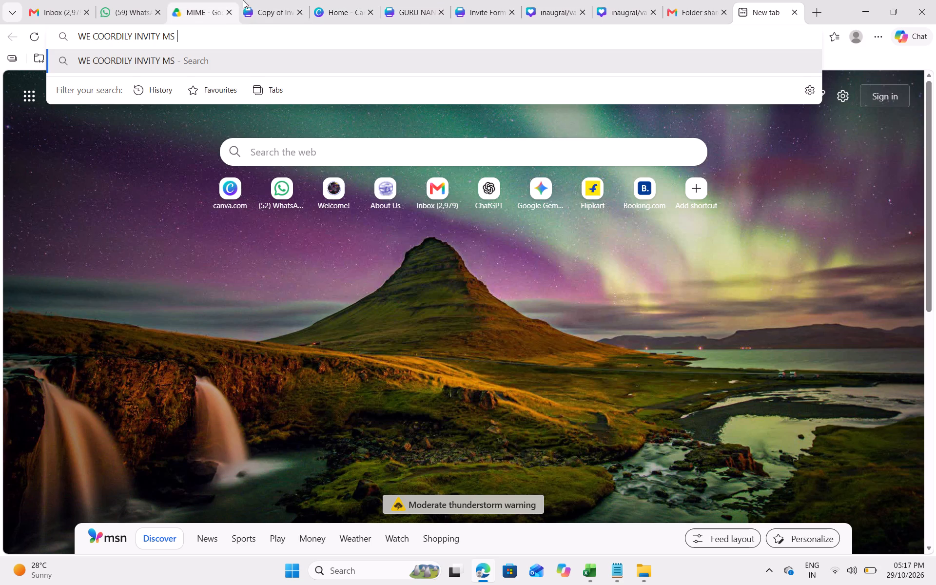
Switch to the Copy of Invite Format design and view the valedictory invitation wording around page 24.
left_click(260, 1)
scroll(633, 438, "down", 1)
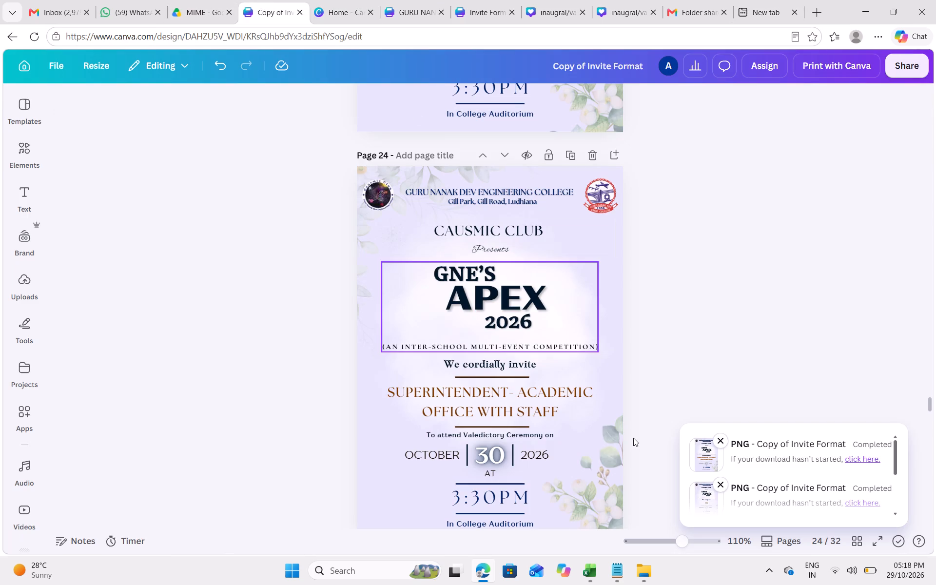
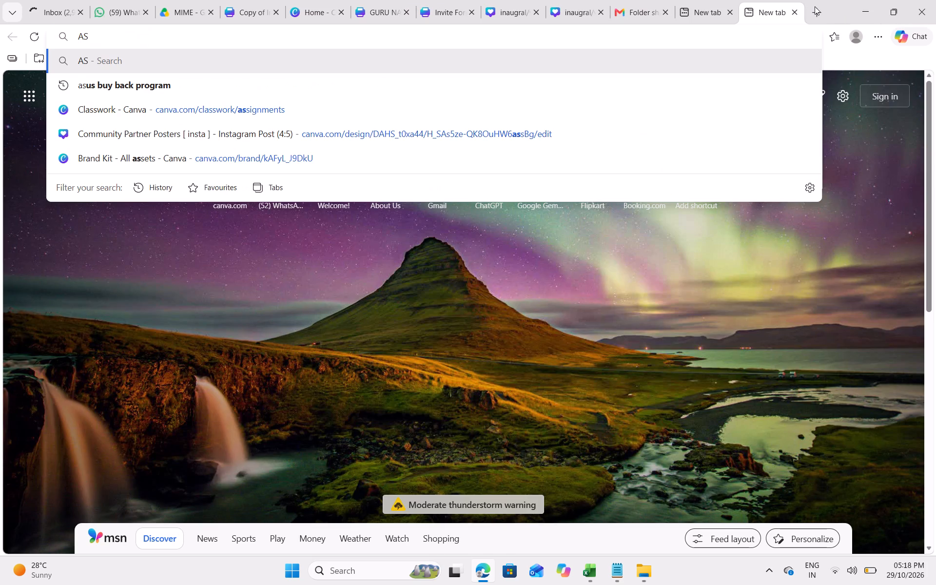
Enter the web search phrase "AS GUEST OF / AS CHIEF GUEST" in the new tab to compare the invitation wordings.
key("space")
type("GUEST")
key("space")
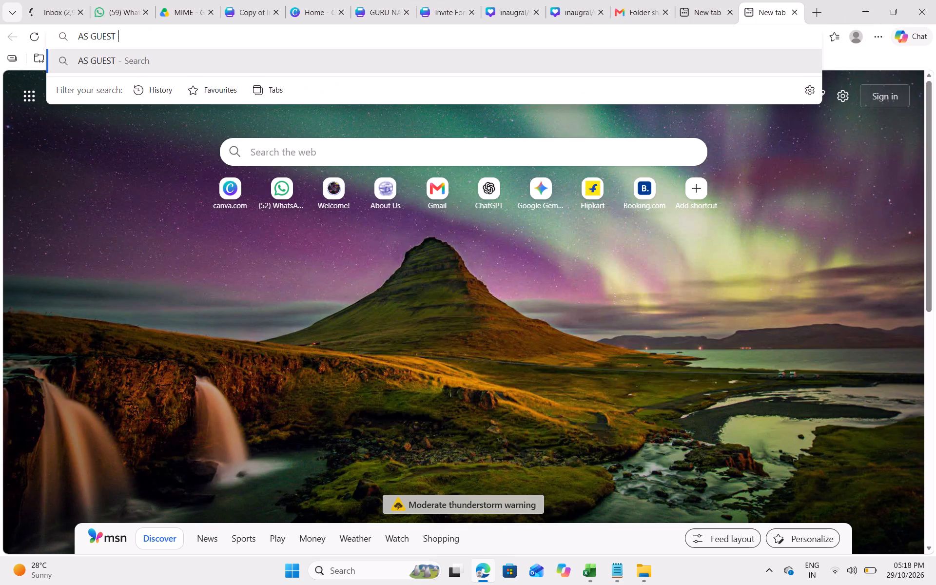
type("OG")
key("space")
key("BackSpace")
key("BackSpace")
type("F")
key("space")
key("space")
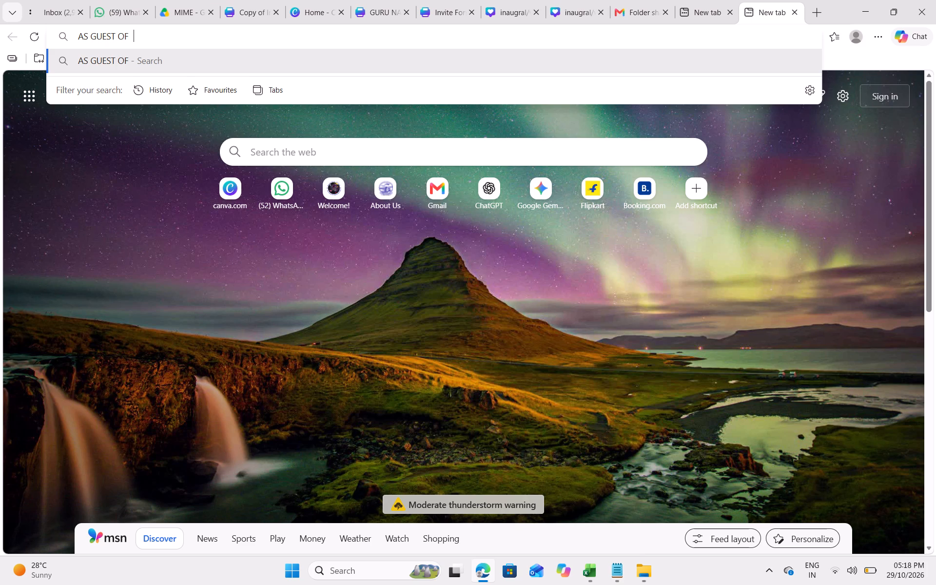
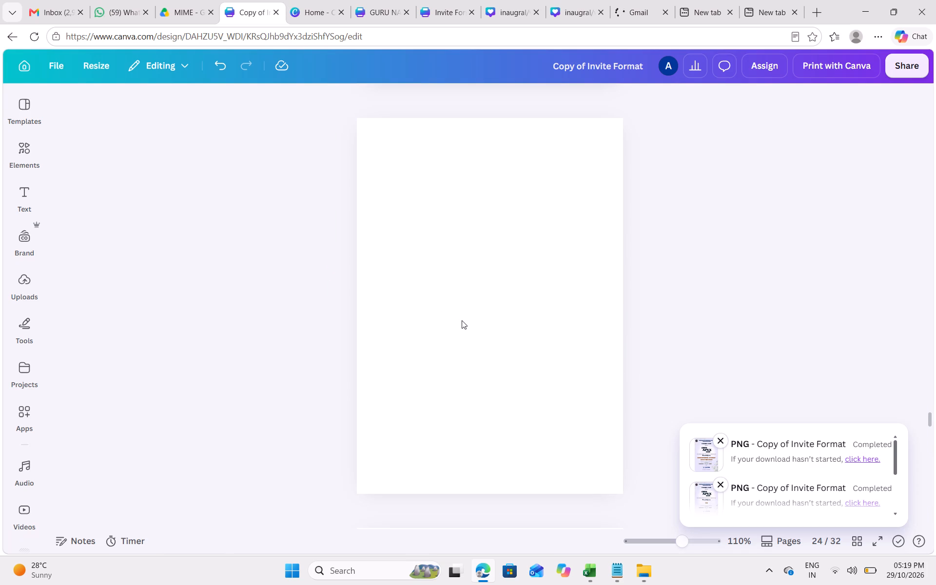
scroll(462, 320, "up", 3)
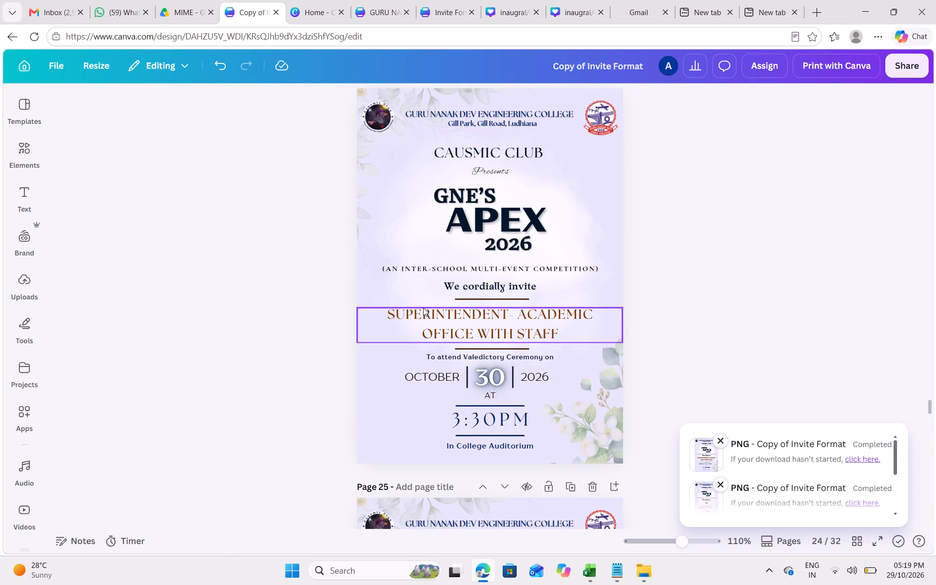
Review the valedictory invitation pages from page 24 to page 27, checking the invitee designation on each.
scroll(423, 308, "down", 5)
scroll(423, 308, "up", 2)
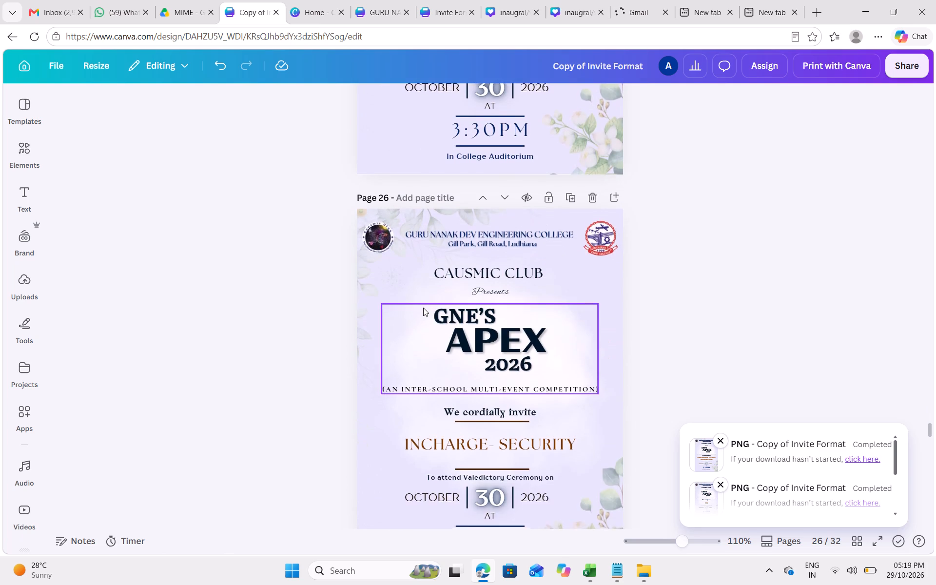
scroll(423, 308, "up", 3)
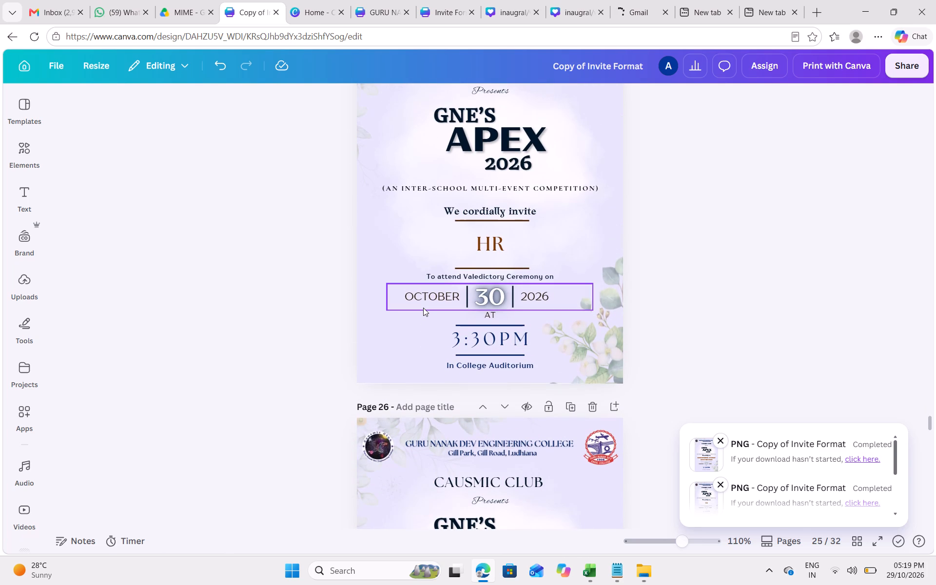
scroll(501, 276, "down", 1)
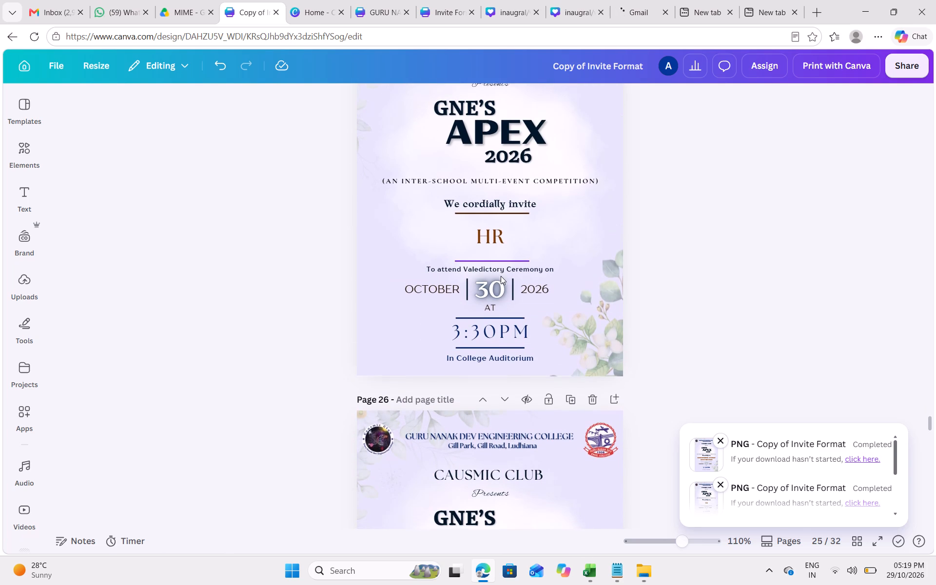
scroll(501, 276, "down", 3)
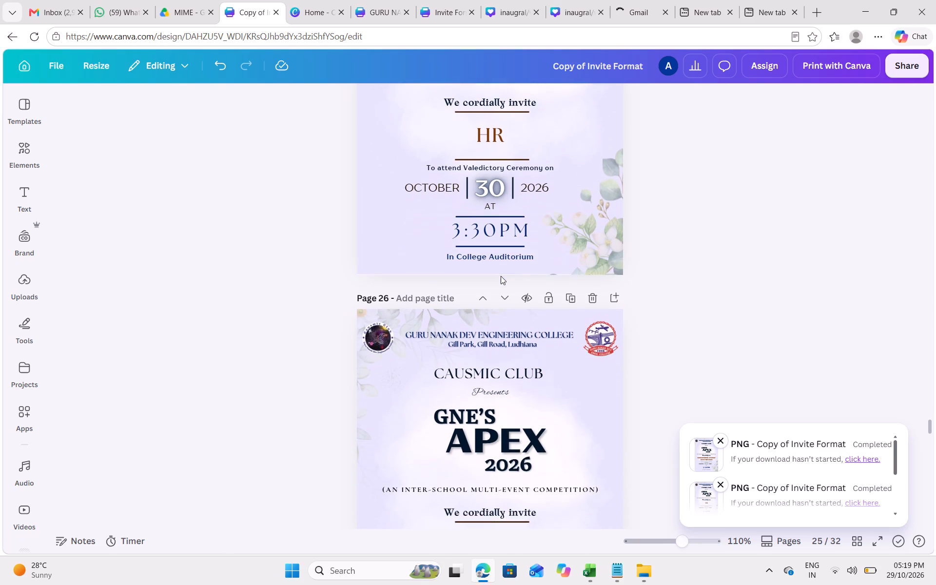
scroll(501, 276, "down", 2)
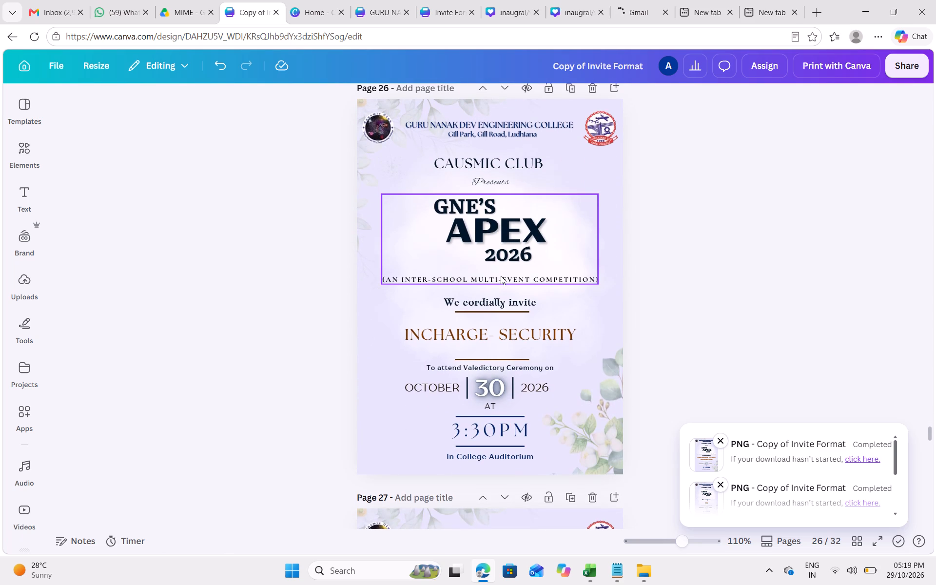
scroll(680, 379, "down", 2)
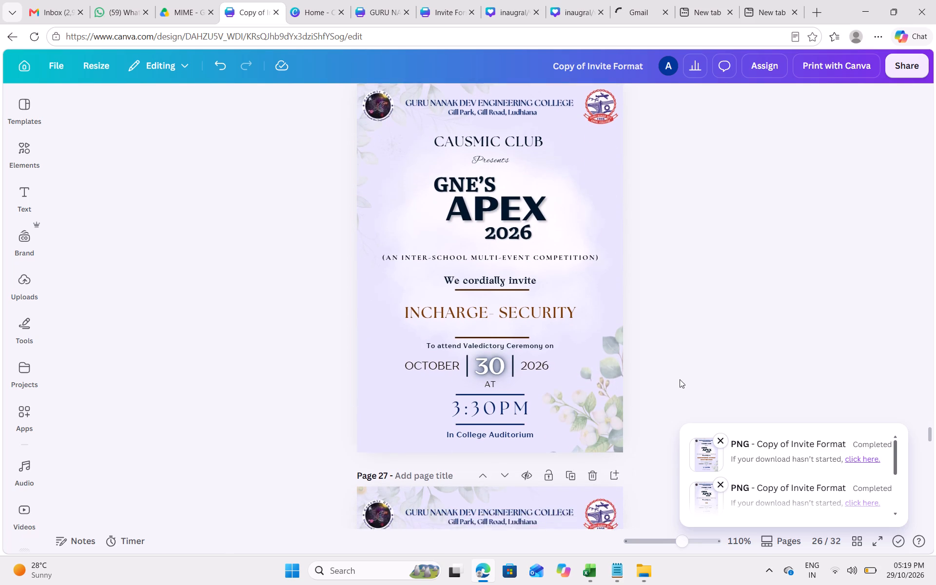
scroll(680, 379, "down", 5)
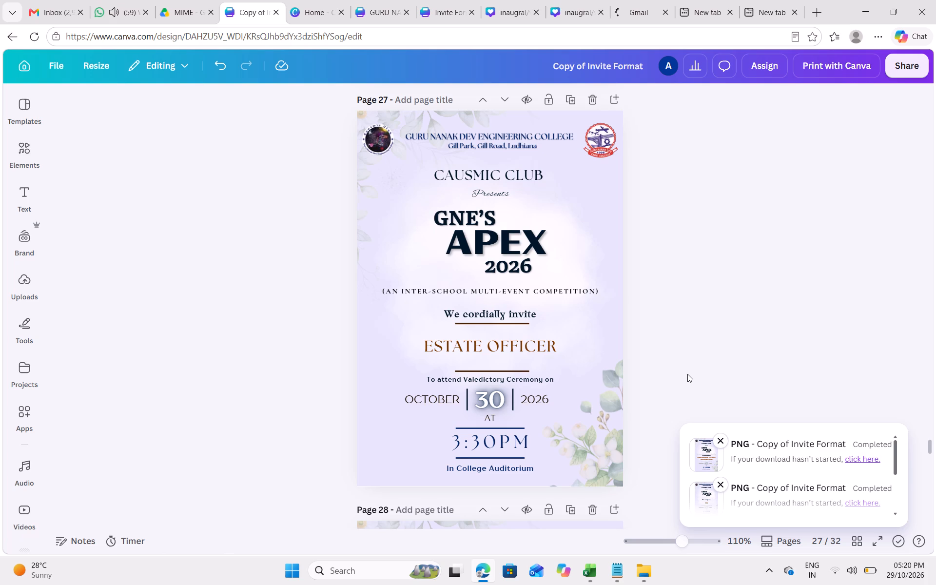
Duplicate the page 27 invitation addressed to the Estate Officer.
left_click(506, 345)
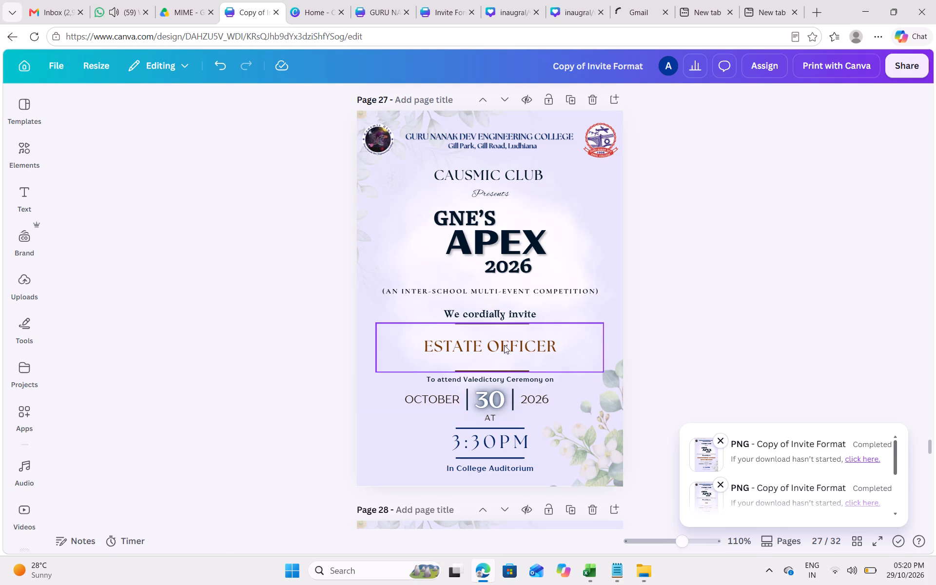
left_click(669, 229)
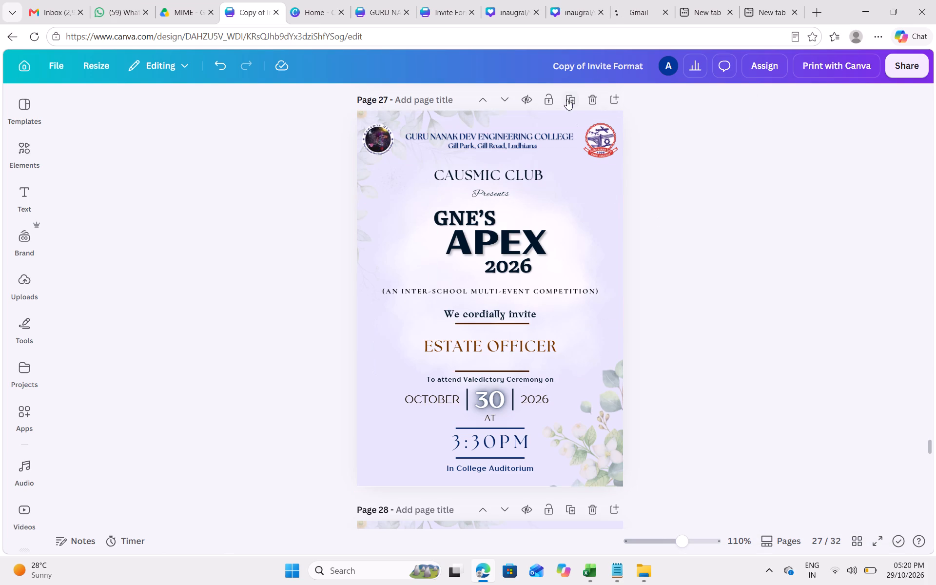
left_click(567, 97)
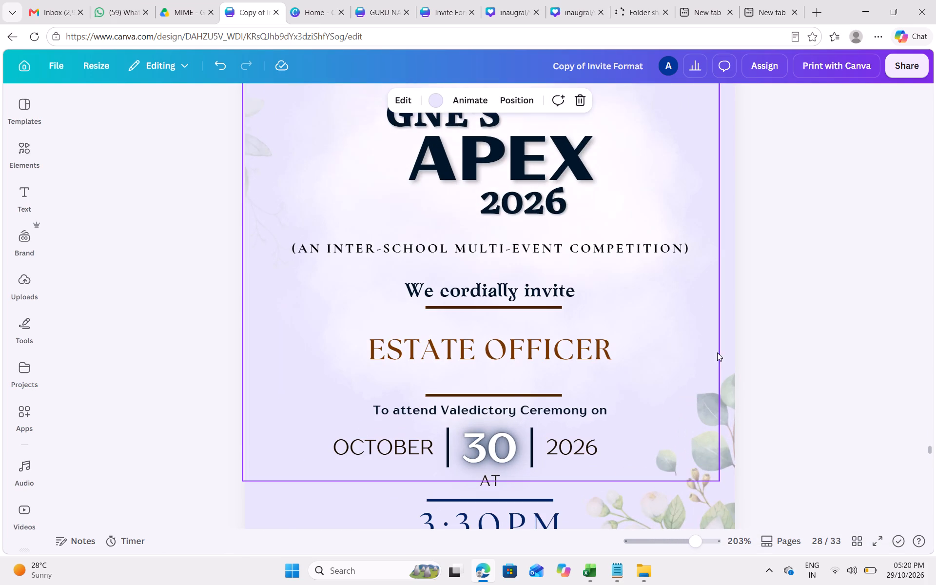
On the duplicated page, nudge the line below ESTATE OFFICER up and the line above it down, closer to the text.
left_click(717, 352)
left_click(523, 392)
left_click(523, 394)
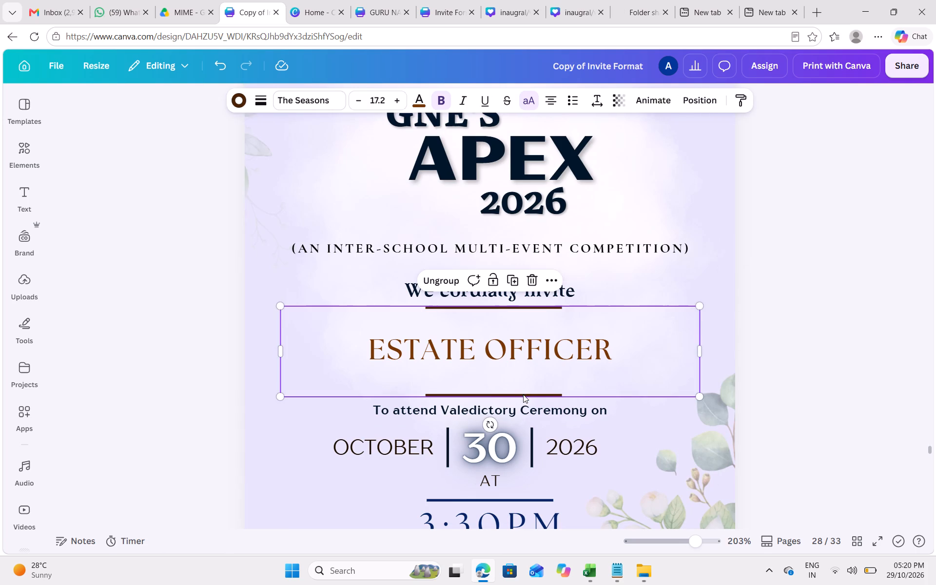
key("Up")
key("Up")
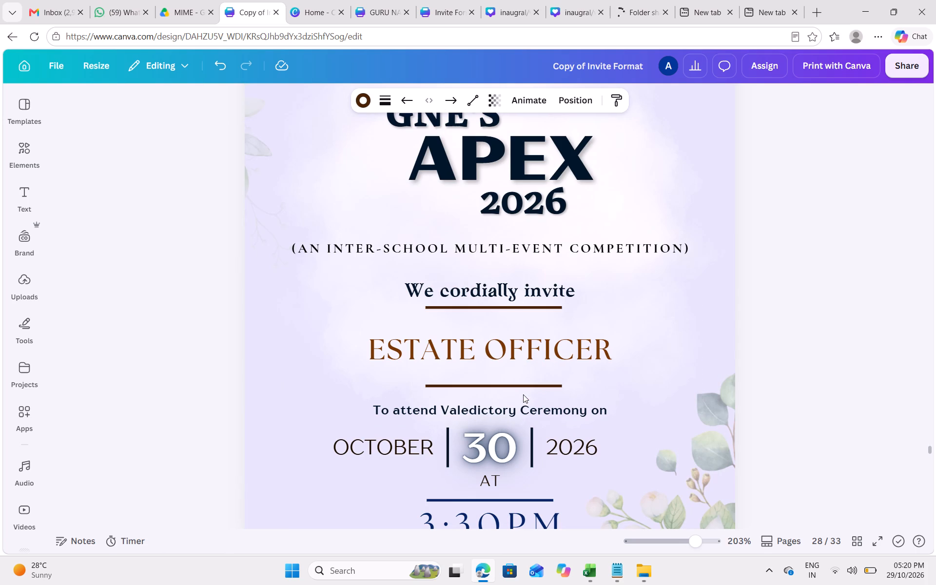
key("Up")
left_click(502, 308)
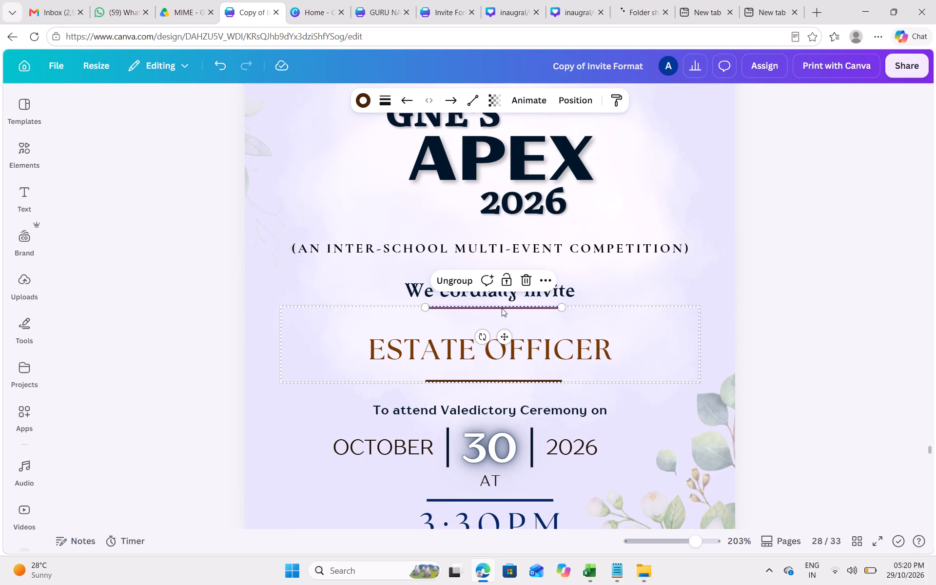
key("Down")
key("Down")
key("Down")
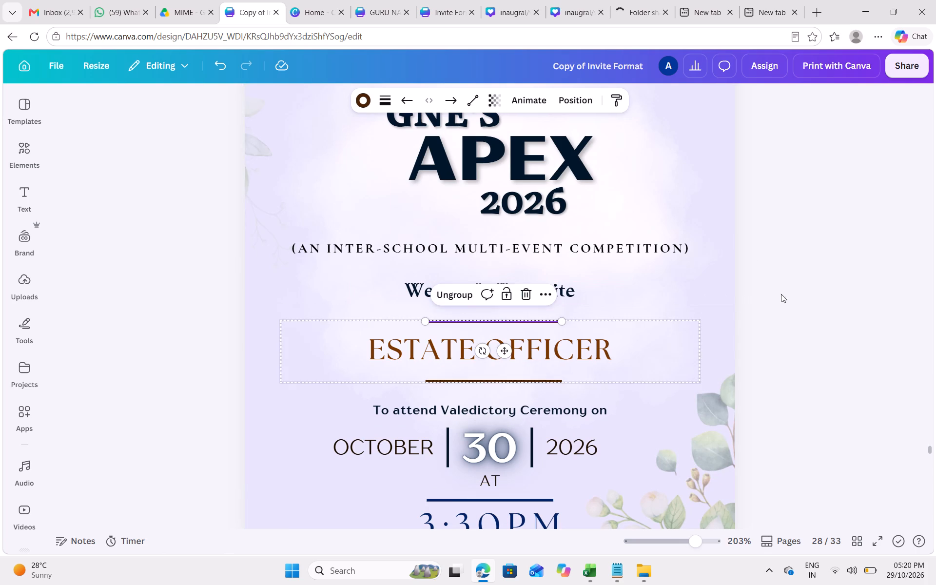
left_click(804, 294)
Replace ESTATE OFFICER on page 28 with the Guest of Honour's name copied from page 1 of the inaugral/valedictory invitation design.
double_click(497, 346)
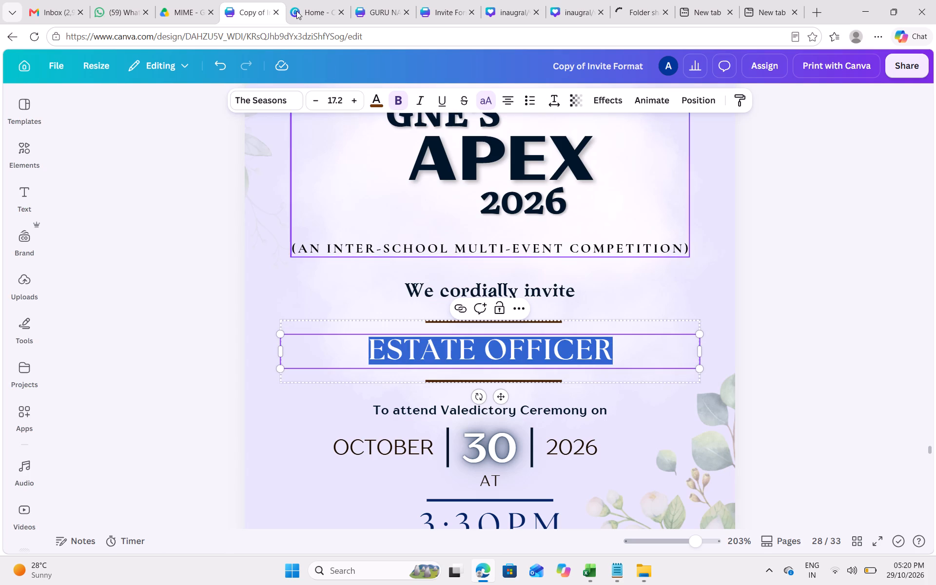
left_click(316, 6)
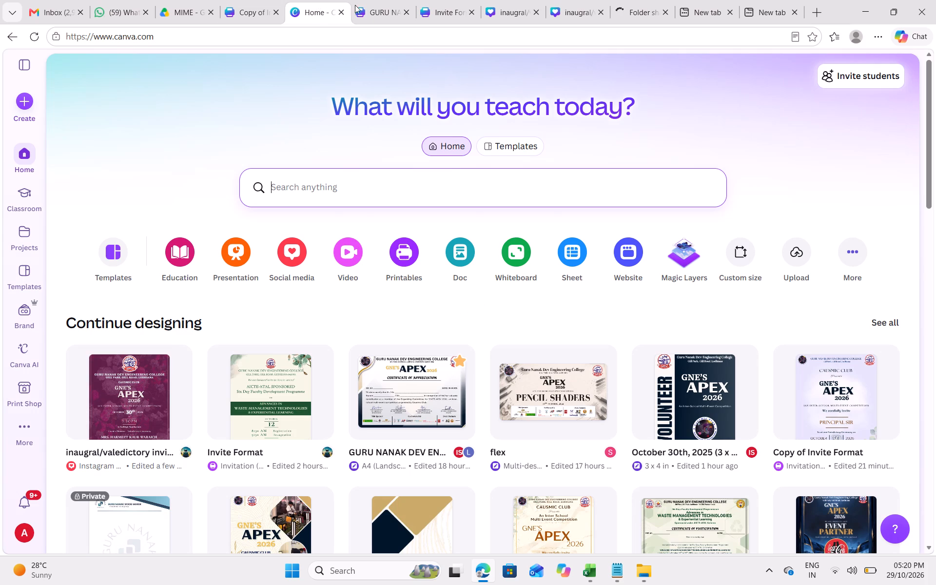
left_click(377, 0)
left_click(425, 2)
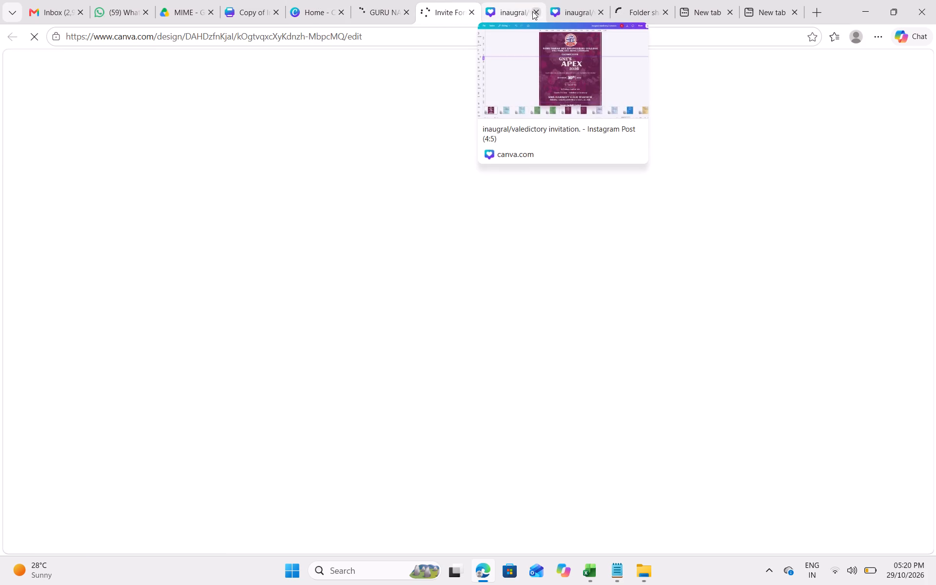
left_click(501, 7)
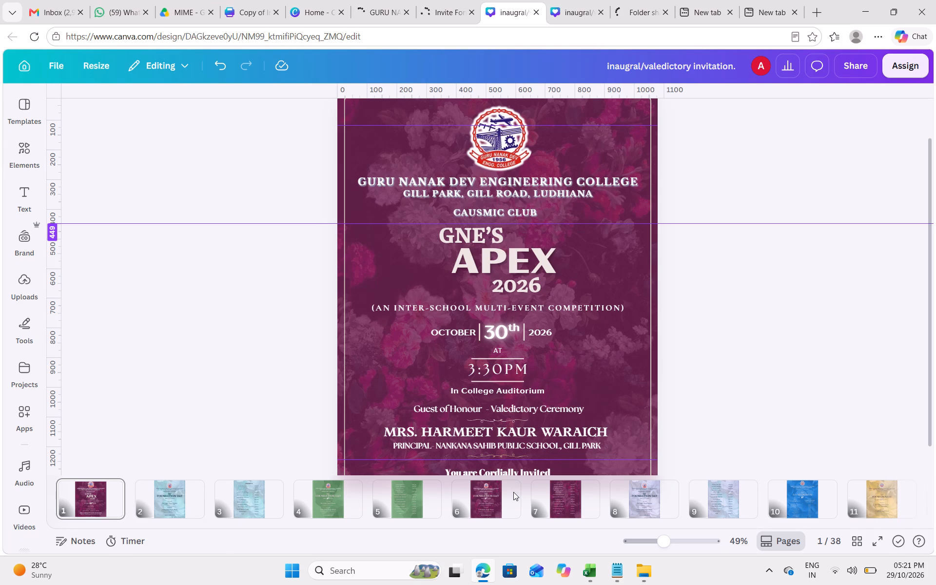
scroll(521, 446, "down", 1)
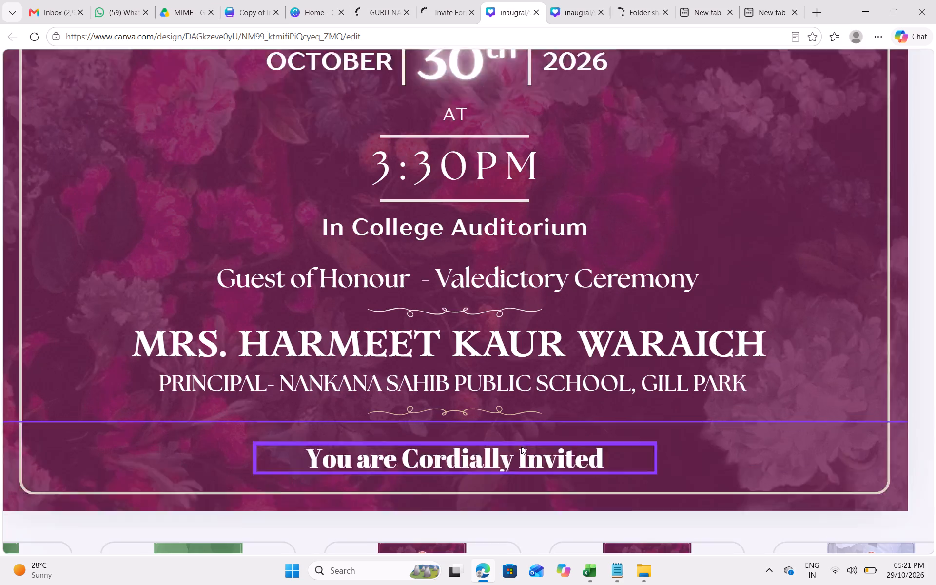
left_click(420, 287)
left_click(420, 290)
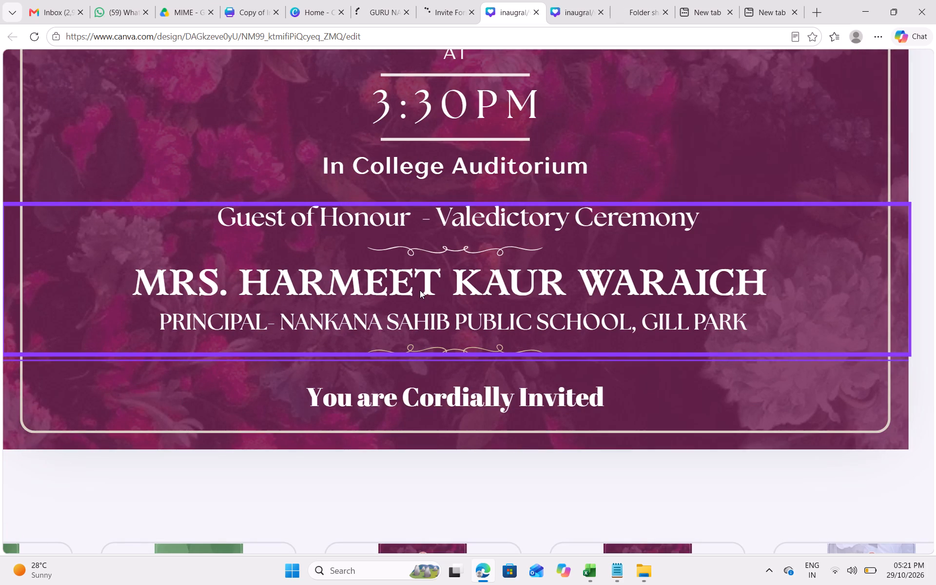
double_click(366, 290)
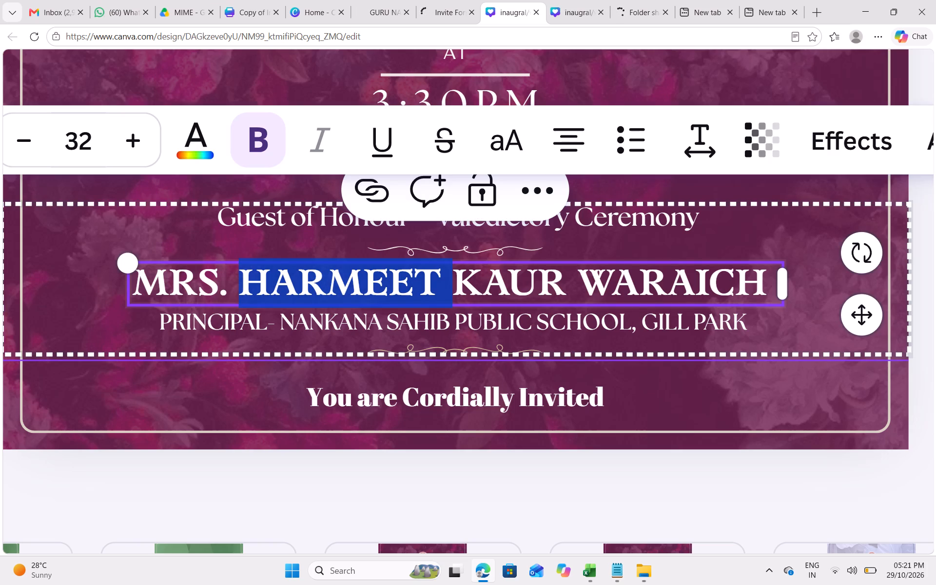
key("ctrl+a")
left_click(511, 290)
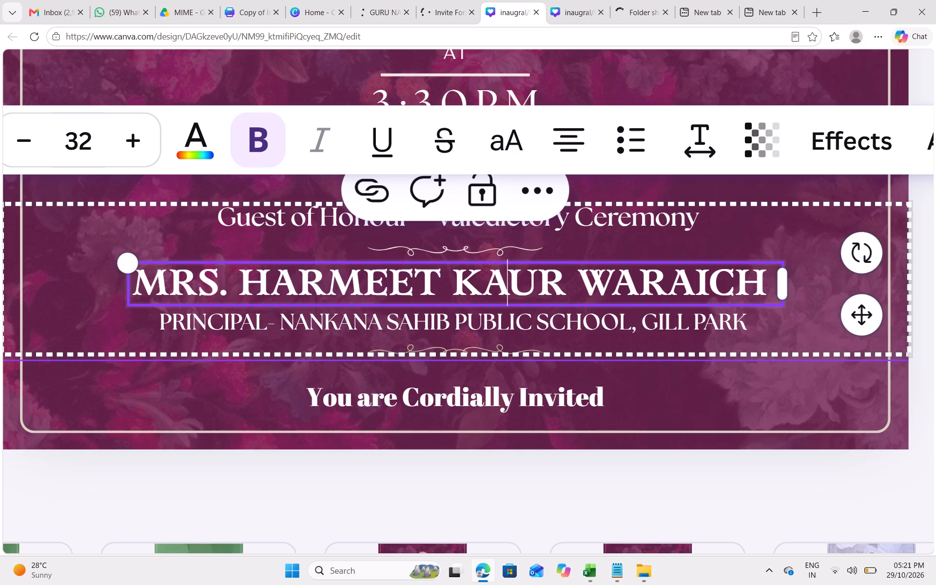
key("ctrl+a")
key("ctrl+c")
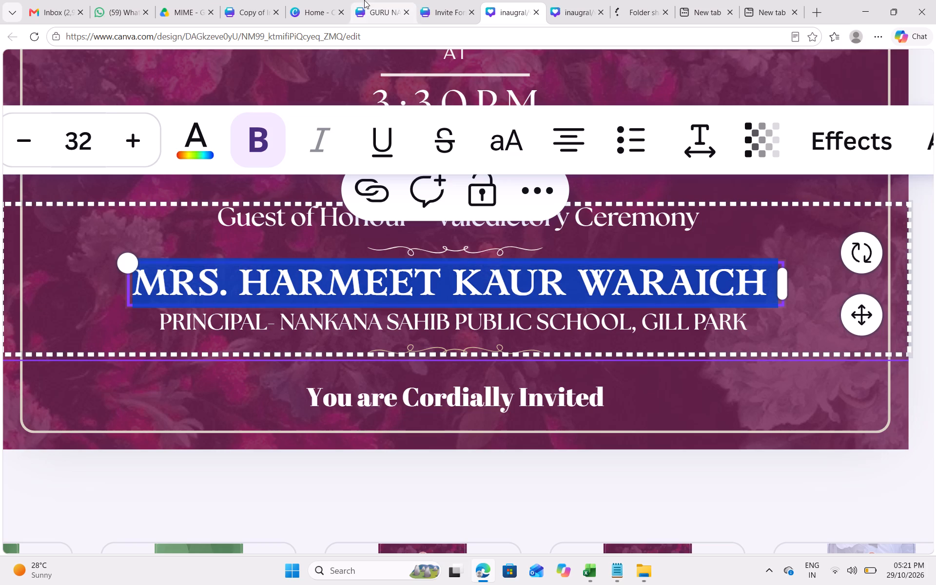
left_click_drag(246, 5, 398, 0)
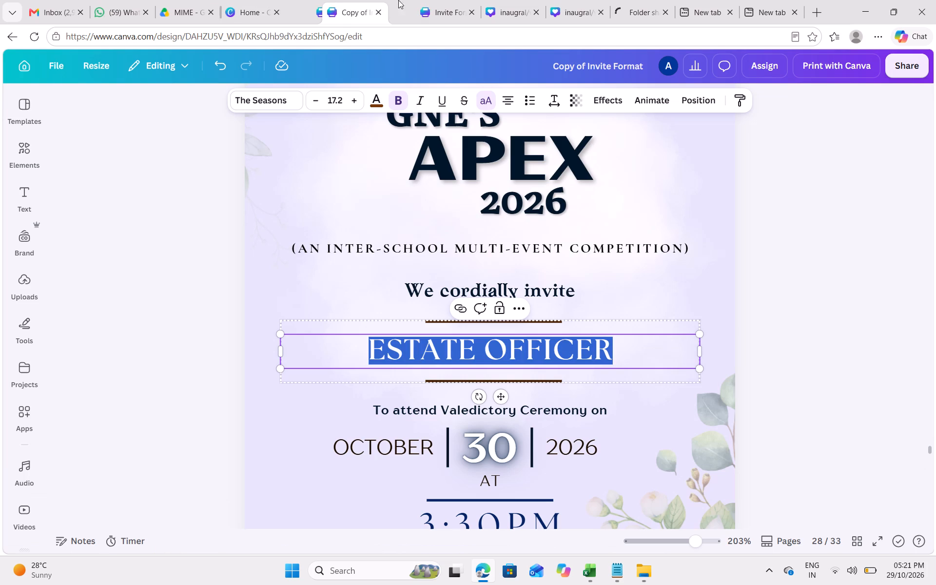
left_click_drag(398, 0, 438, 0)
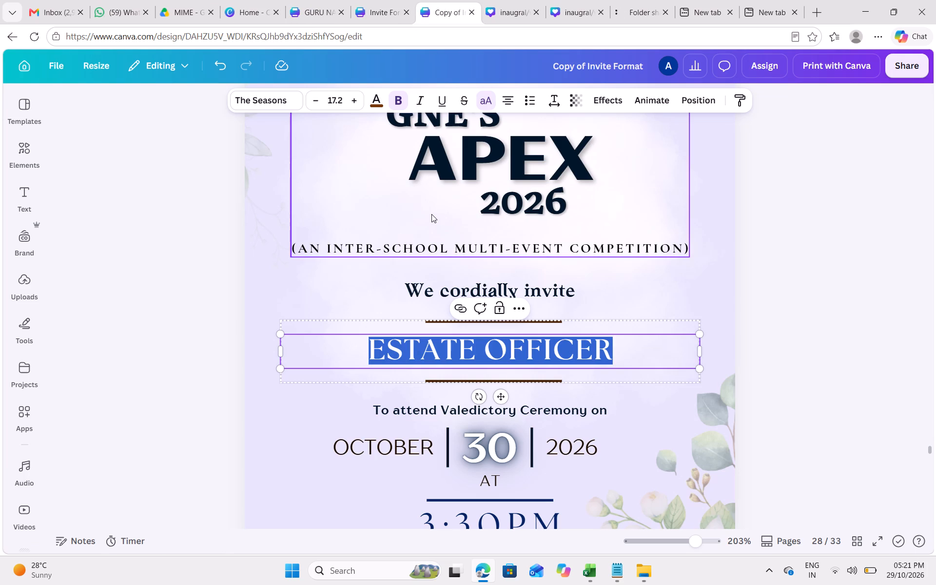
key("ctrl+v")
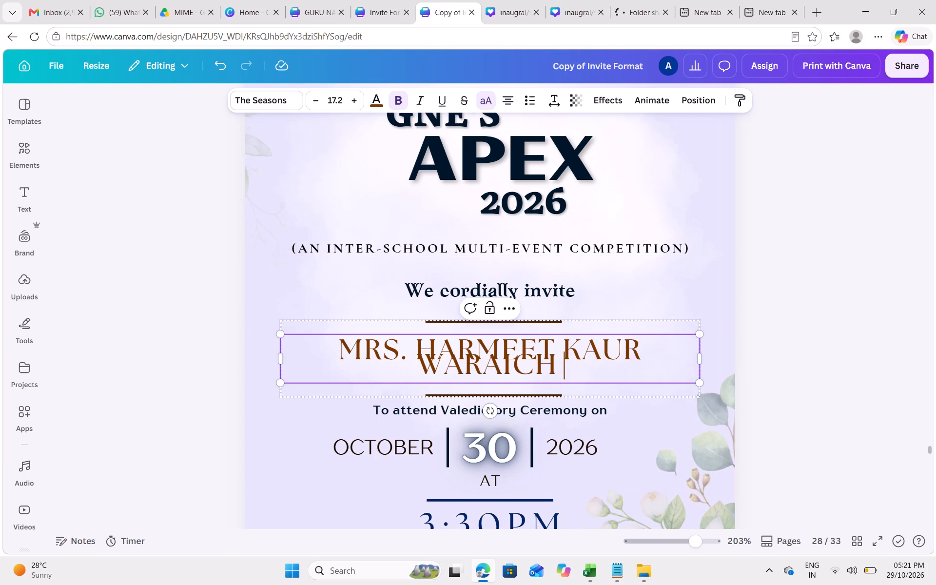
Widen the guest name's text box leftward so the whole name fits on one line.
left_click_drag(278, 359, 267, 359)
left_click_drag(267, 359, 224, 359)
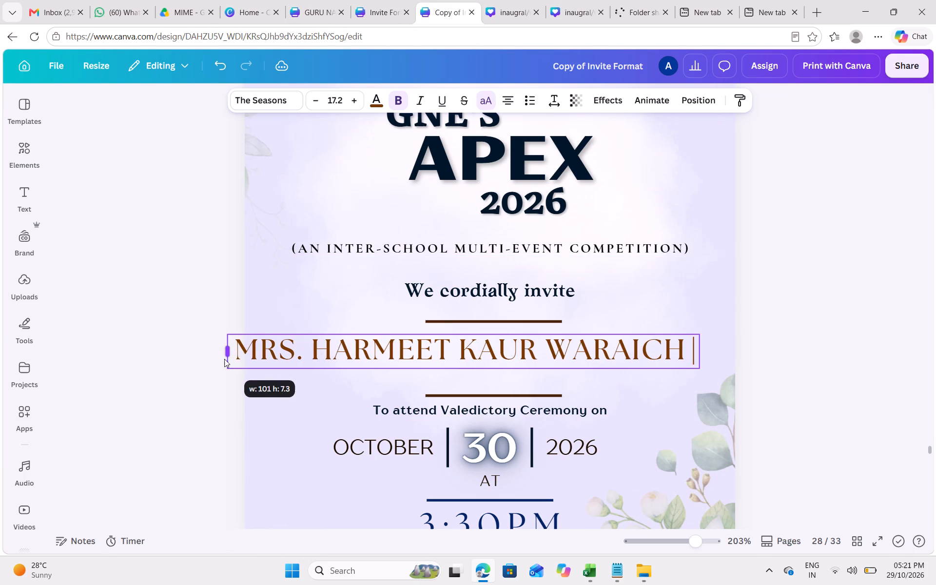
left_click_drag(224, 359, 237, 358)
Align the invitee's name text box to the horizontal centre of the page.
left_click(690, 96)
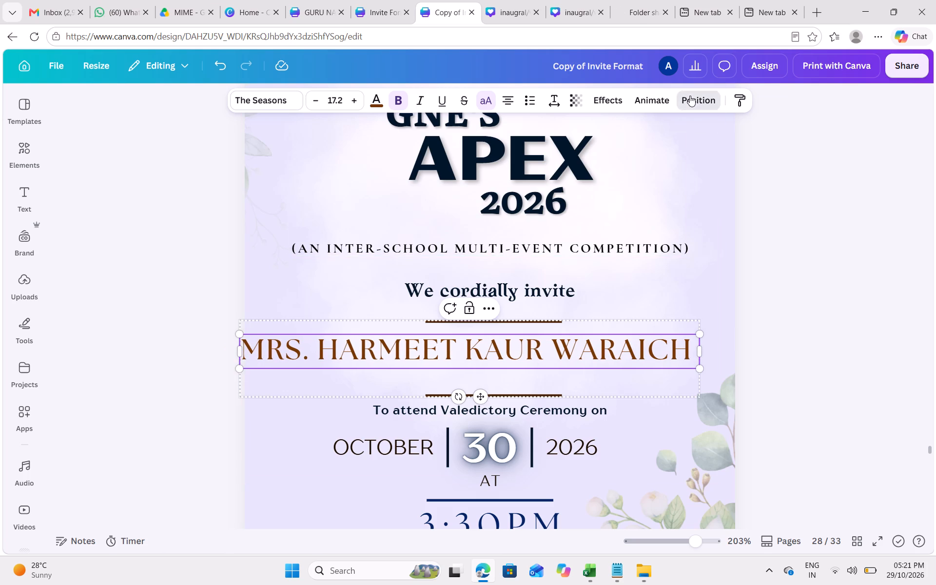
left_click(202, 312)
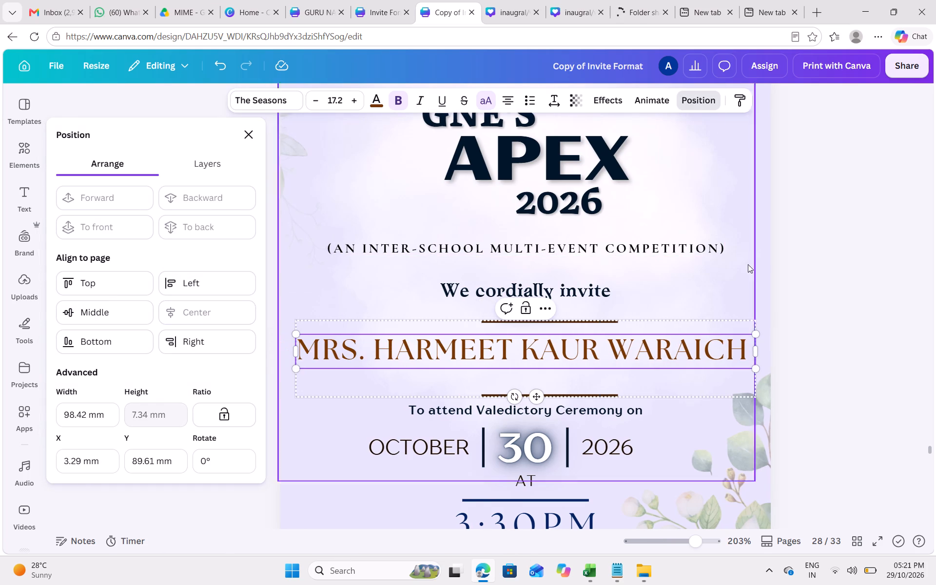
left_click(784, 270)
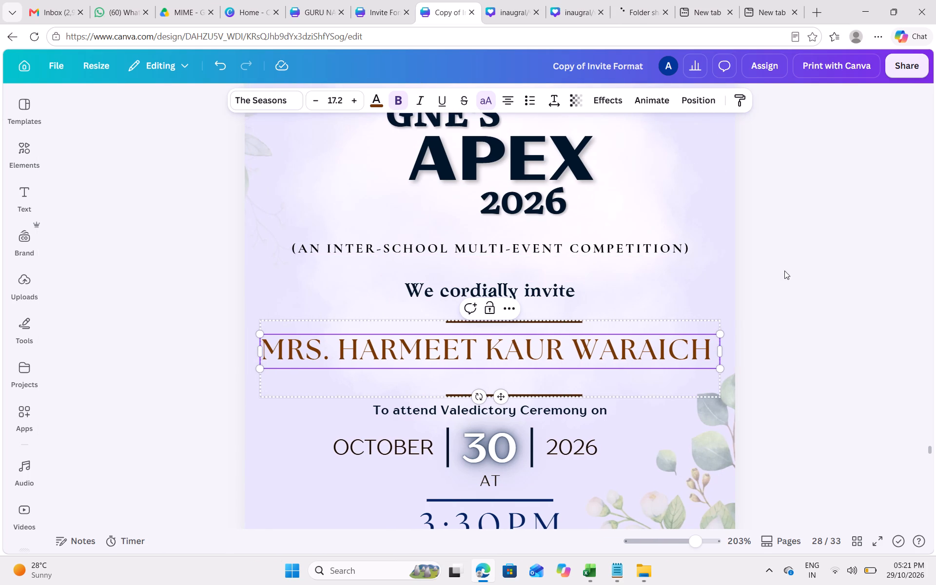
left_click(721, 356)
left_click(715, 358)
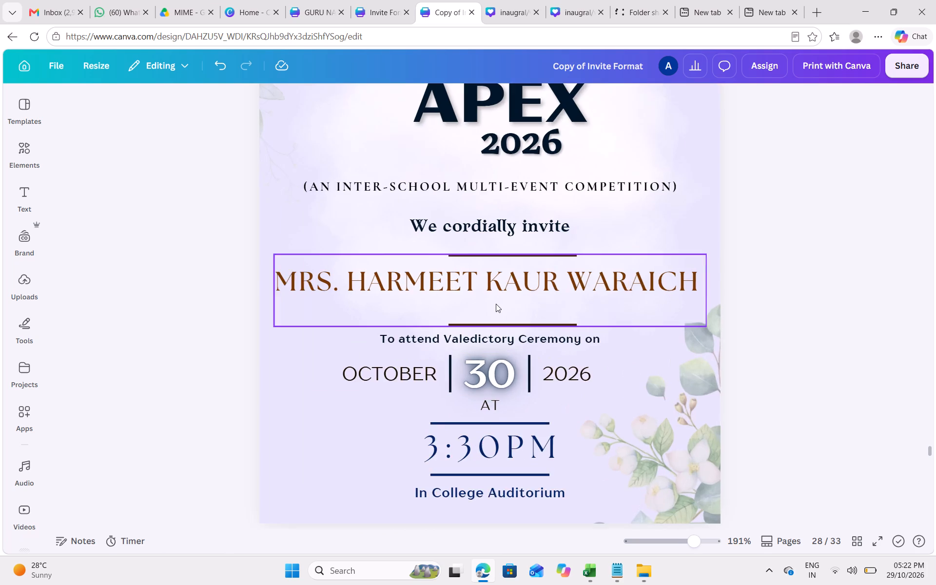
Try to nudge the line below the invitee's name on page 28 upward, closer to the name.
left_click(563, 331)
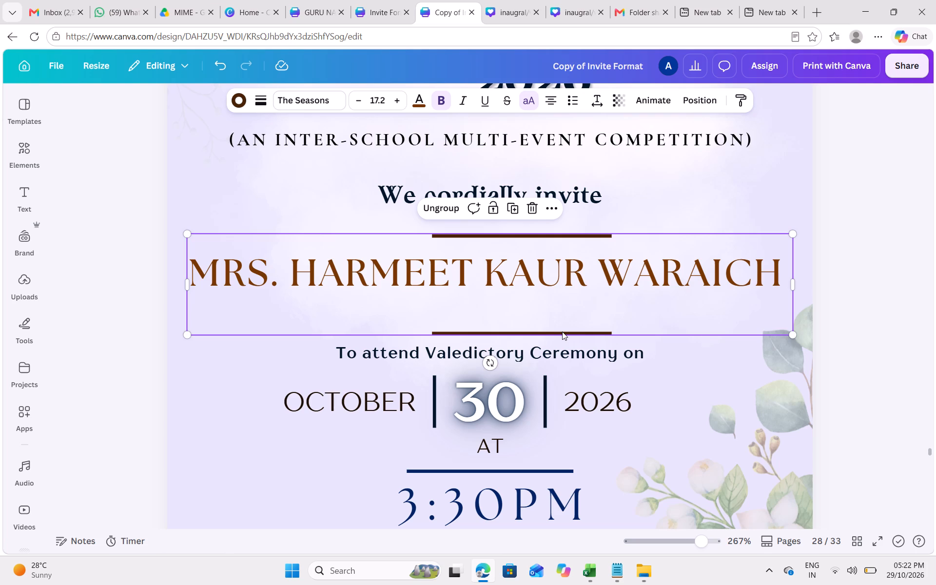
left_click(578, 335)
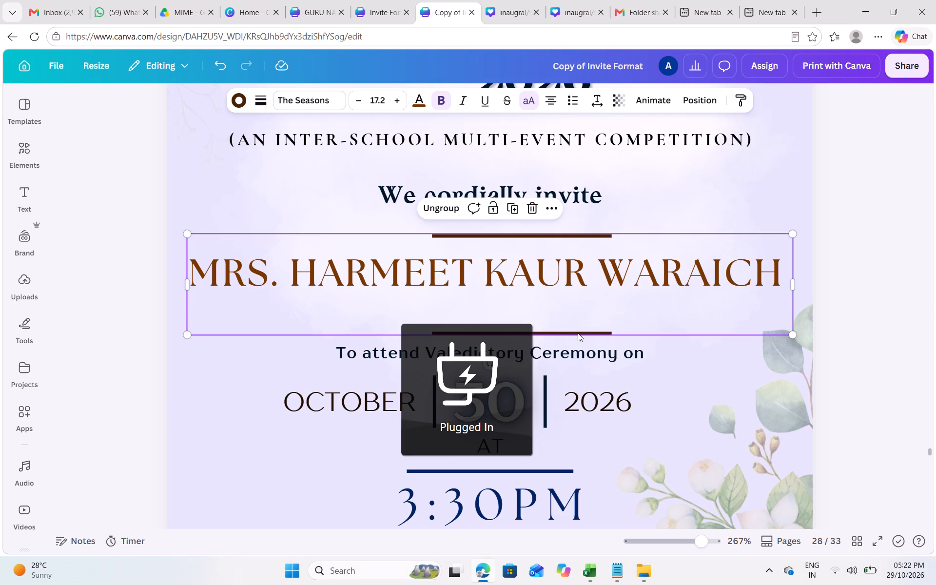
left_click(578, 333)
key("Up")
key("Up")
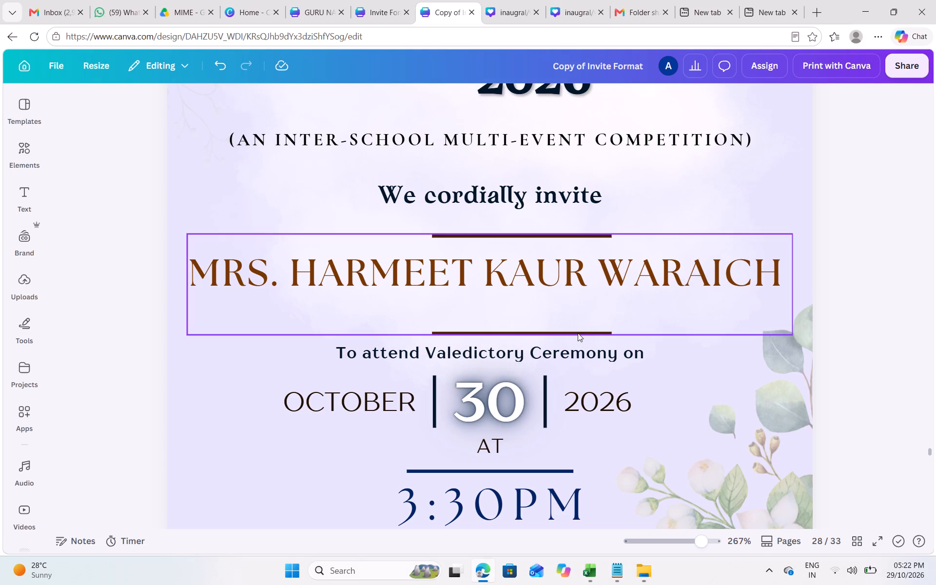
key("Up")
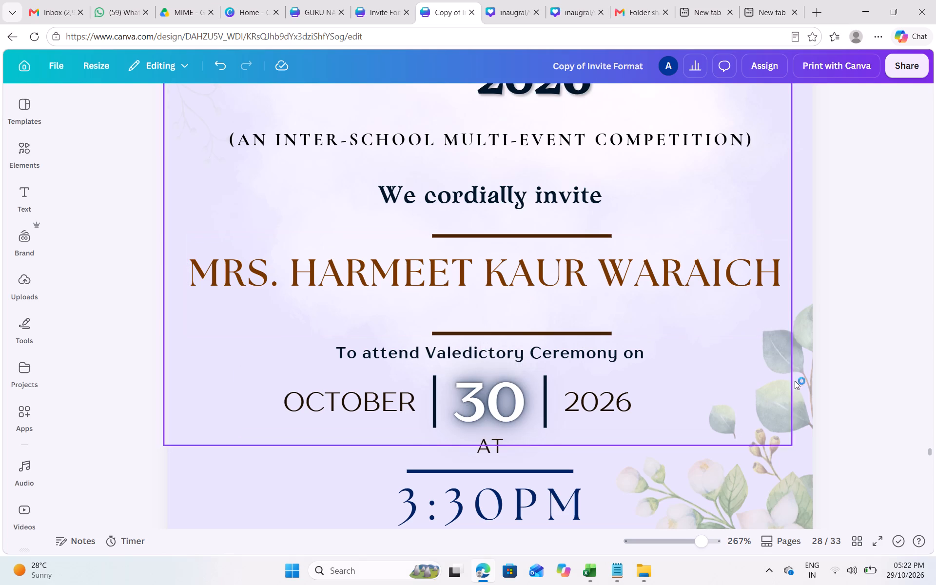
Nudge the line below the invitee's name on page 28 upward, closer to the name.
left_click(855, 342)
left_click(546, 332)
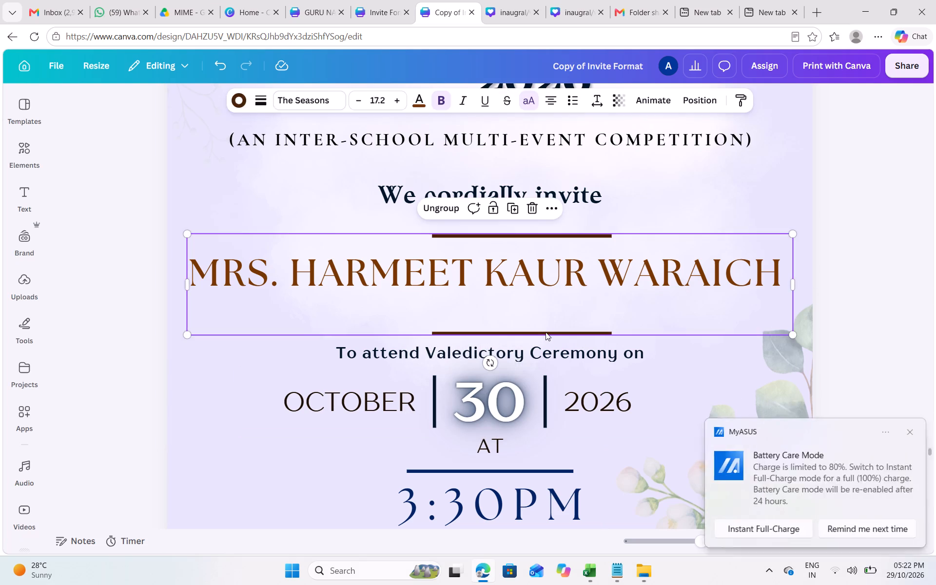
left_click(546, 332)
key("Up")
key("Up")
key("Up")
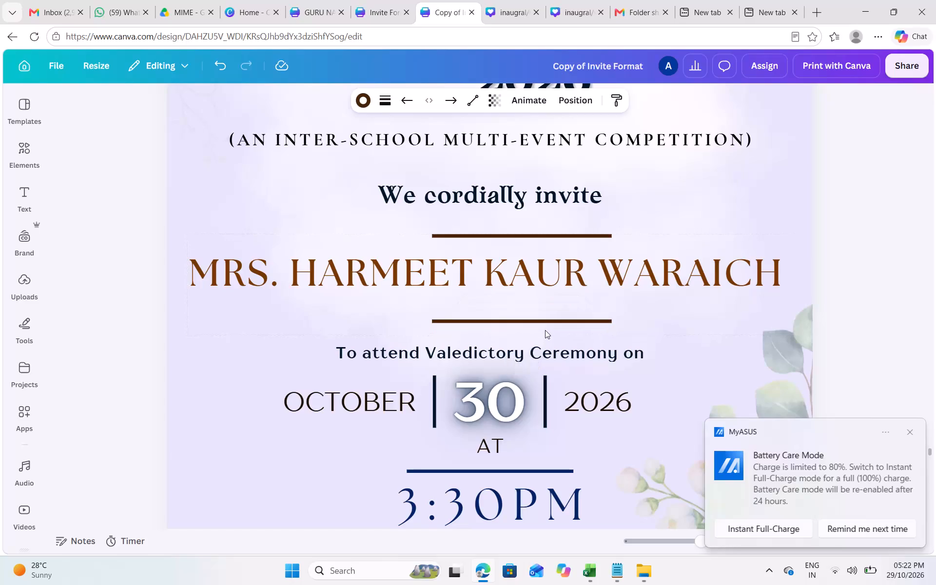
key("Up")
left_click(867, 310)
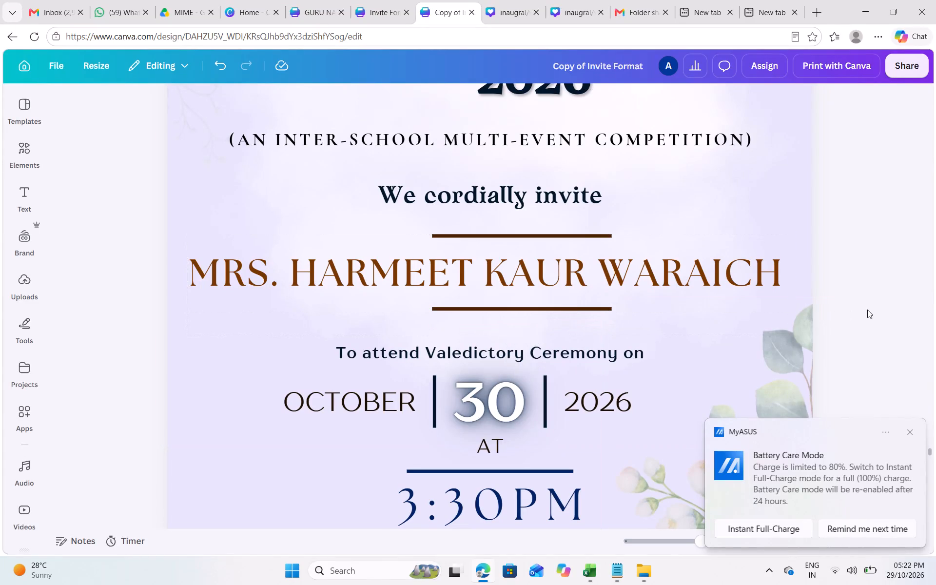
left_click(570, 314)
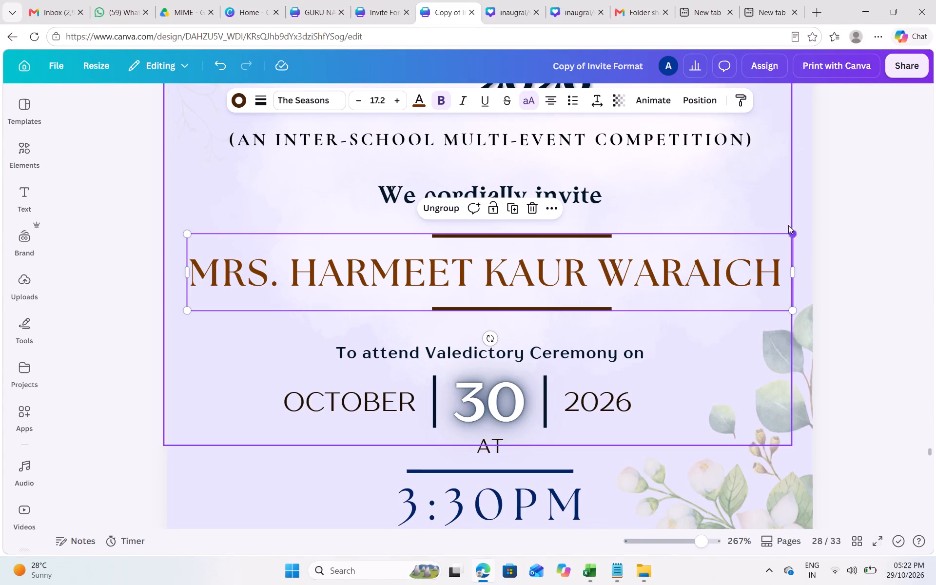
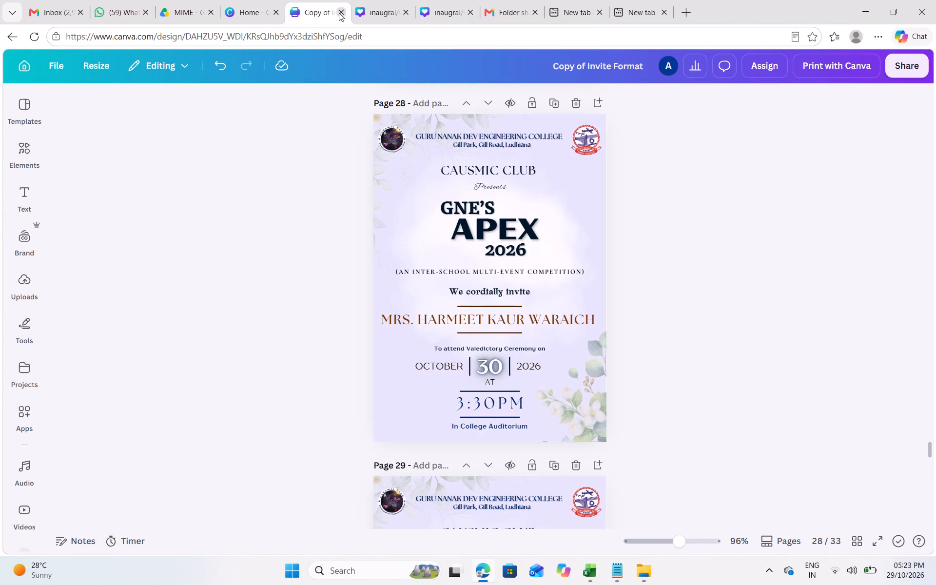
Replace the ceremony line on page 28 with "As Guest of Honour to grace Valedictory Ceremony", widening its box to about 82 mm, on one line.
left_click(496, 348)
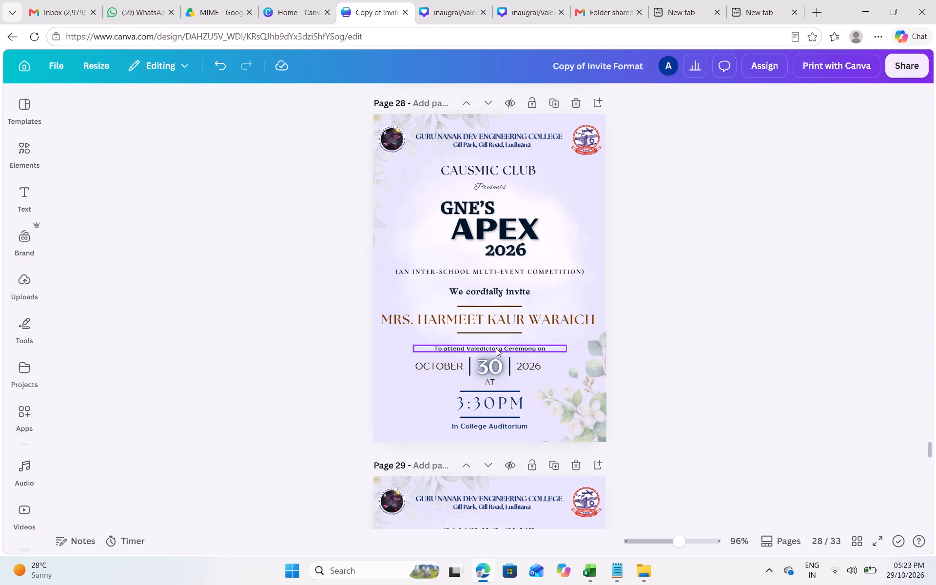
double_click(496, 348)
key("ctrl+v")
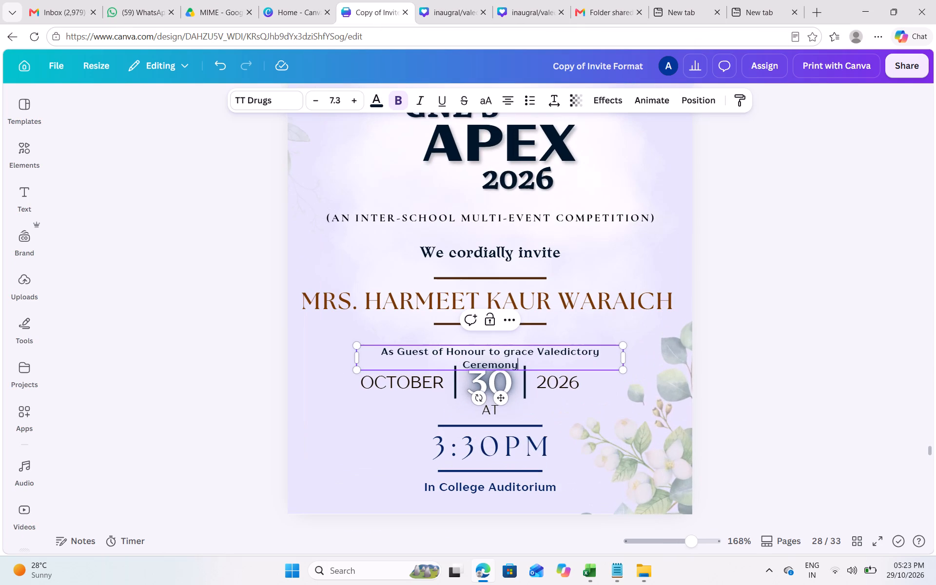
left_click_drag(625, 357, 673, 353)
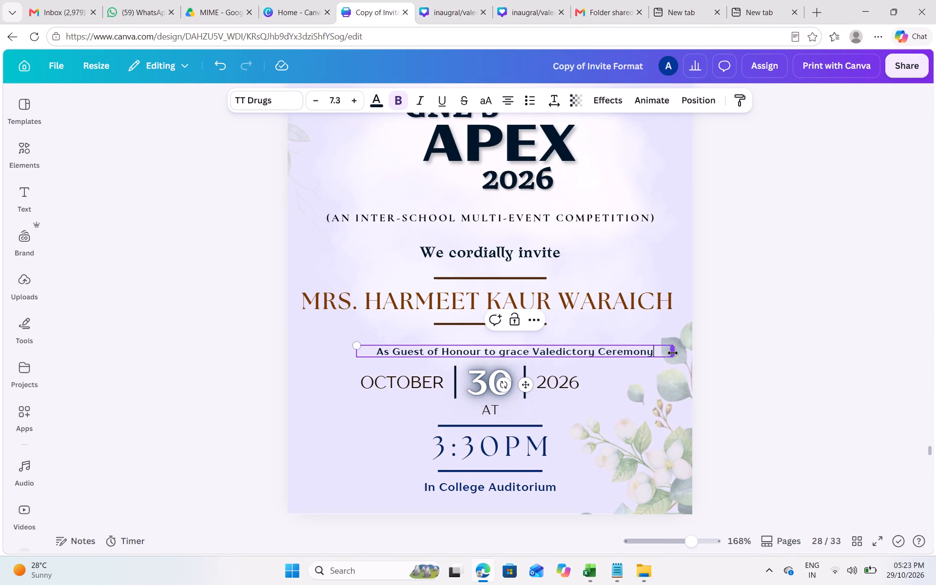
Align the Guest of Honour line's text box to the horizontal centre of the page.
left_click(685, 108)
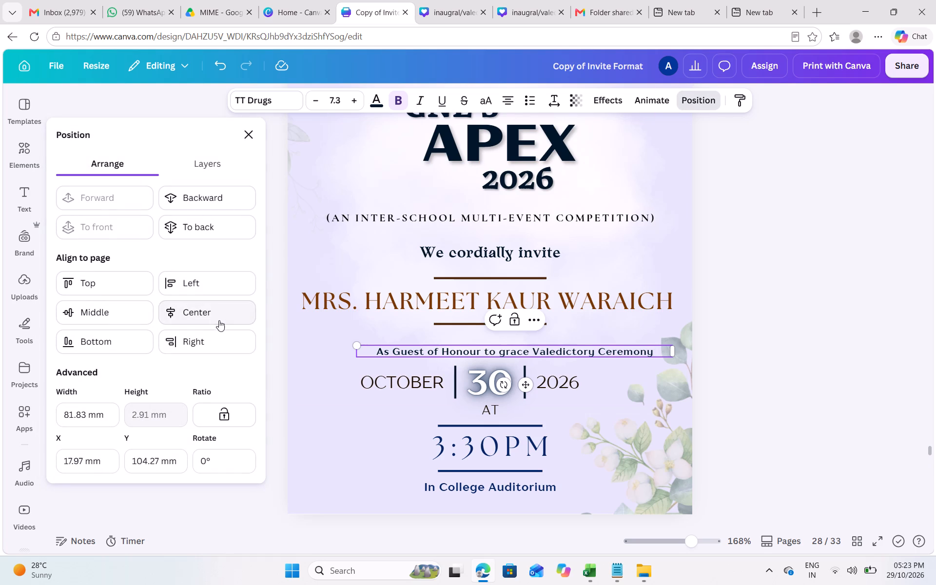
left_click(219, 320)
left_click(758, 316)
left_click(758, 324)
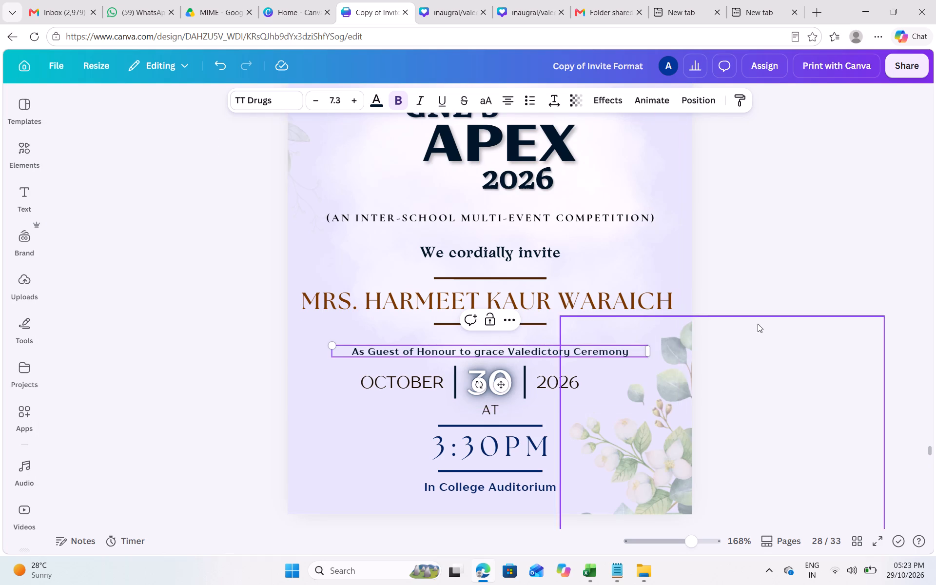
Nudge the Guest of Honour line on page 28 upward, closer to the line below the invitee's name.
left_click(562, 348)
key("Up")
key("Up")
key("Up")
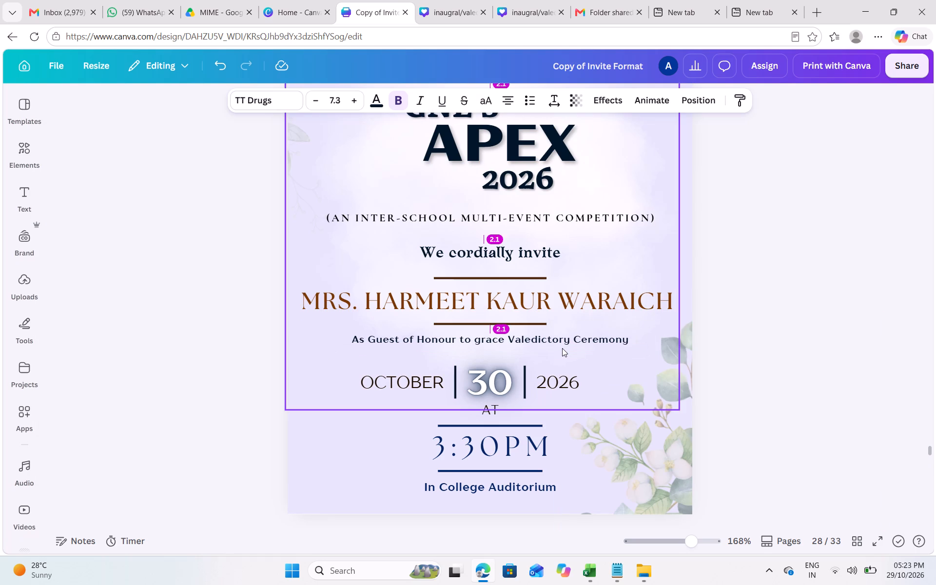
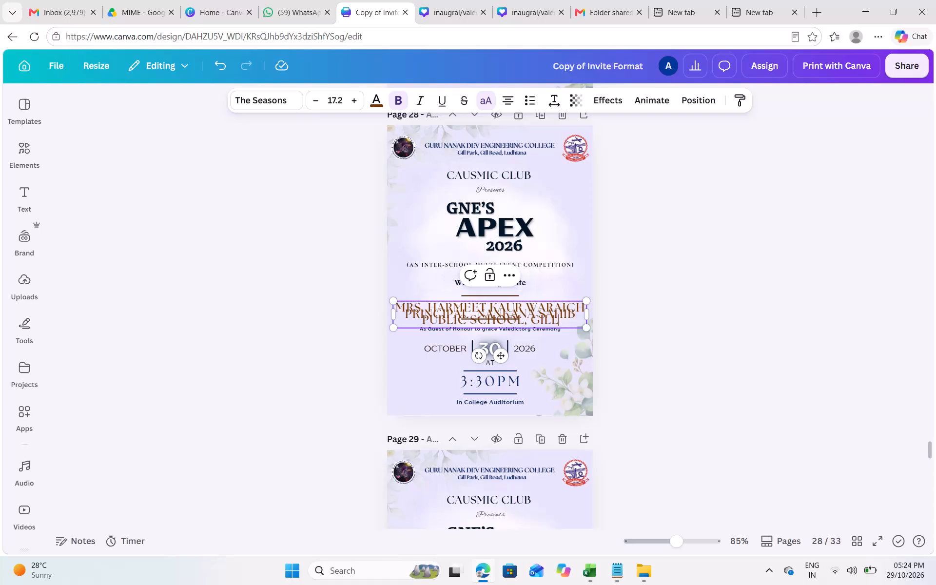
Set the line spacing of the invitee's name and designation text on page 28 to 1.49.
left_click(556, 93)
left_click(614, 198)
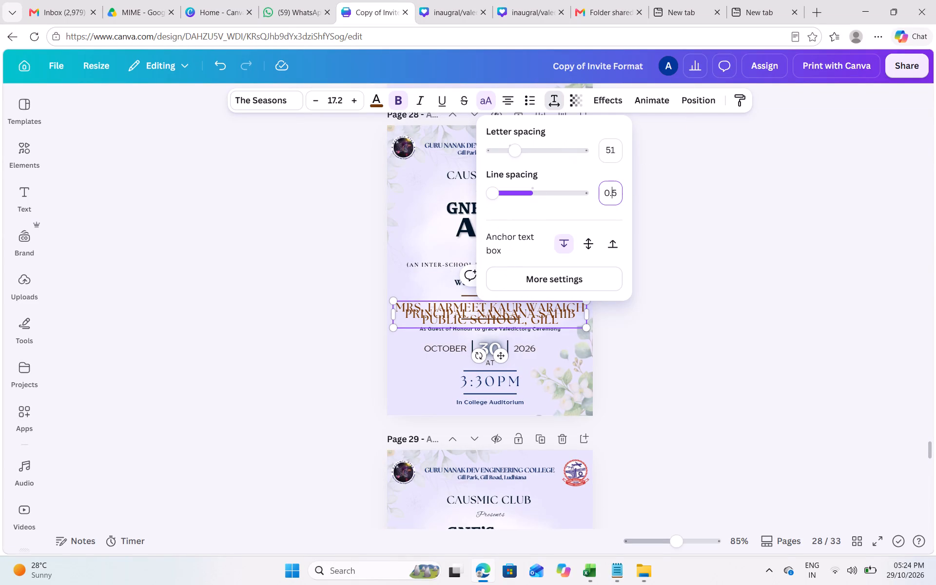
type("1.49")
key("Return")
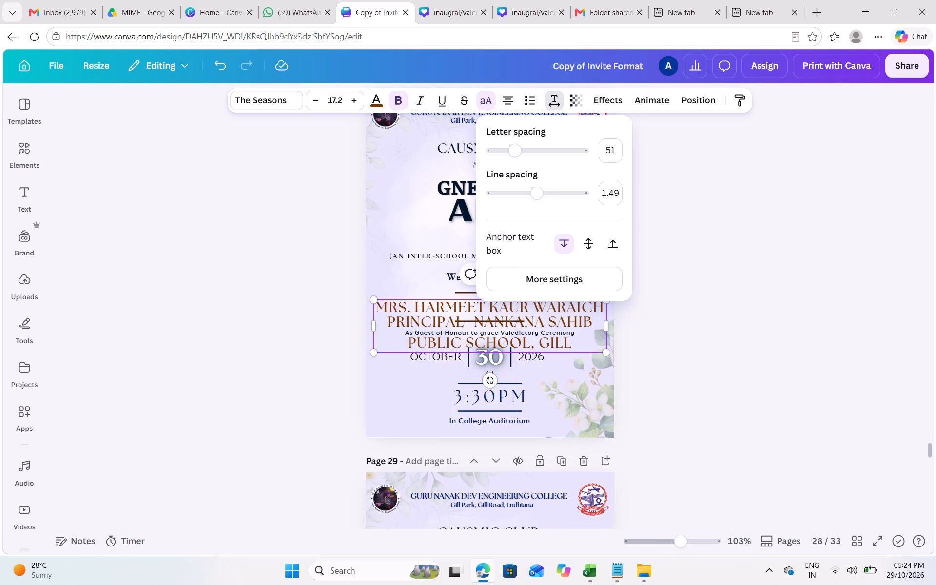
double_click(699, 355)
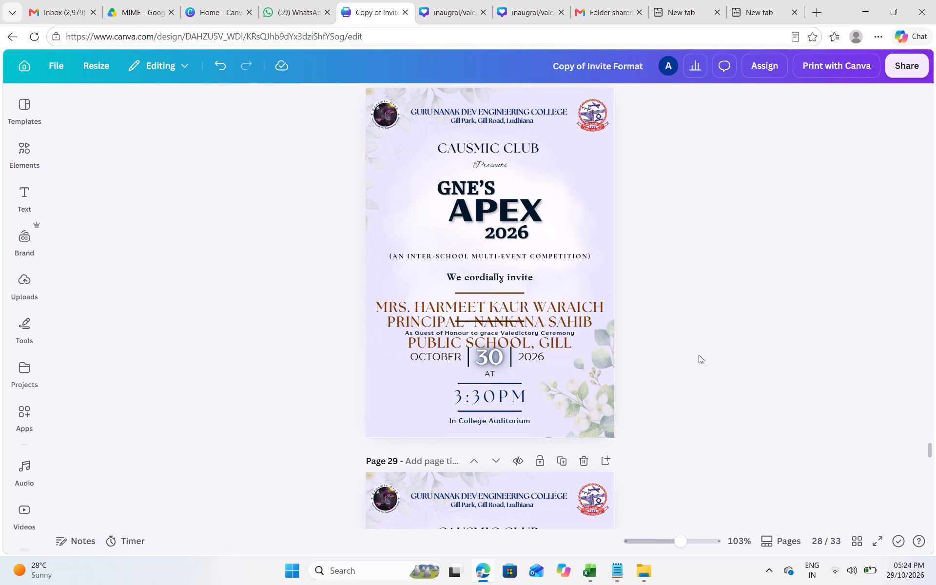
Set the font size of the principal's designation and school text on page 28 to 10.
double_click(401, 323)
left_click_drag(384, 322, 565, 343)
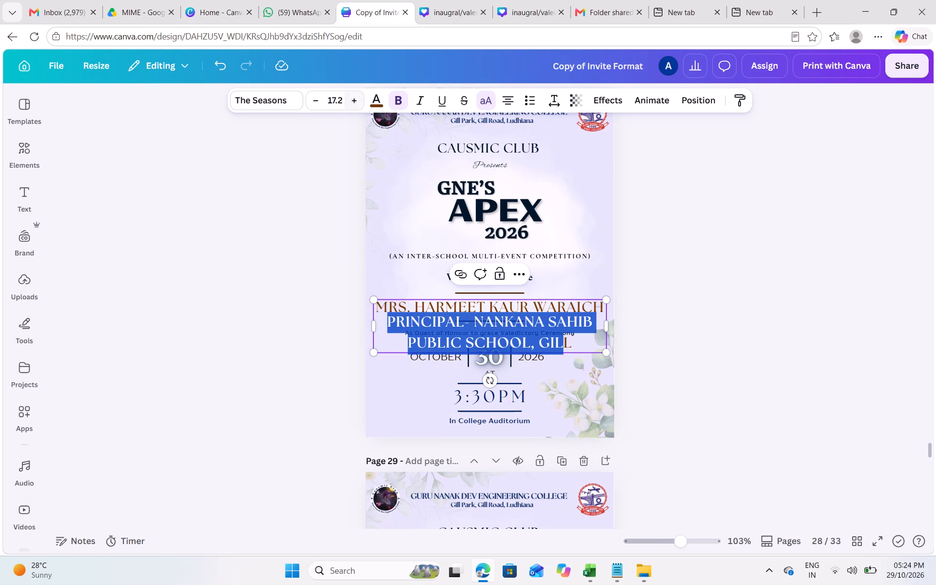
left_click(331, 101)
type("10")
key("Return")
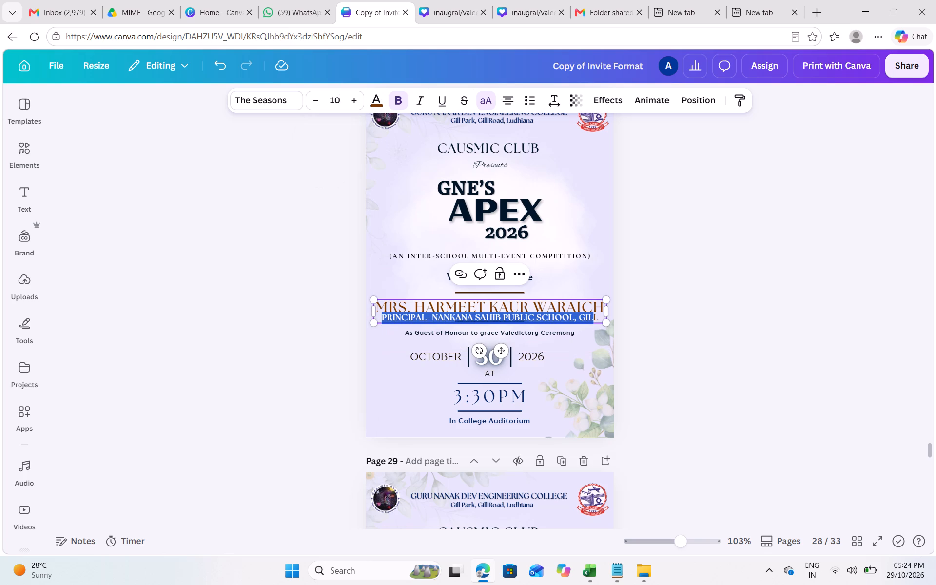
left_click(671, 348)
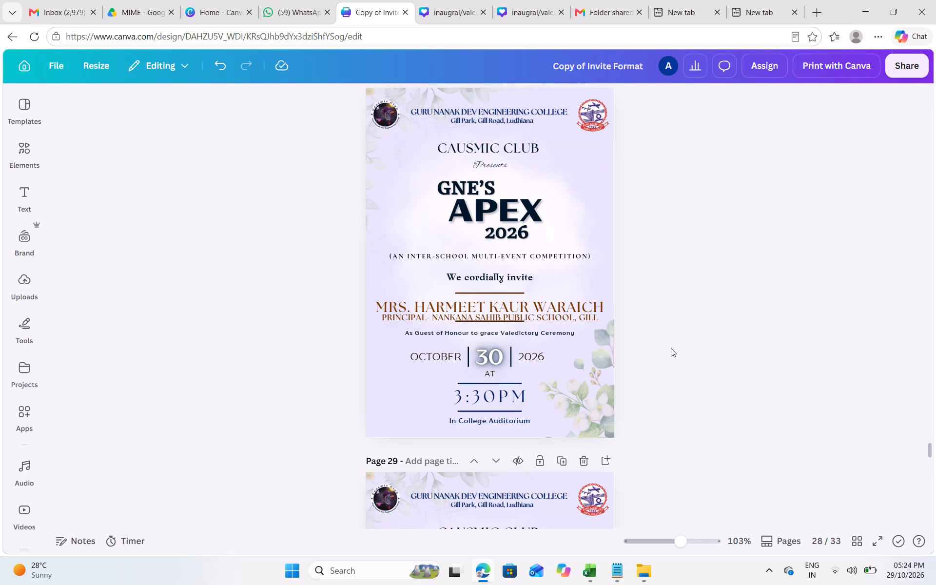
Nudge the brown line overlapping the designation text down until it sits just above the Guest of Honour text.
left_click(488, 314)
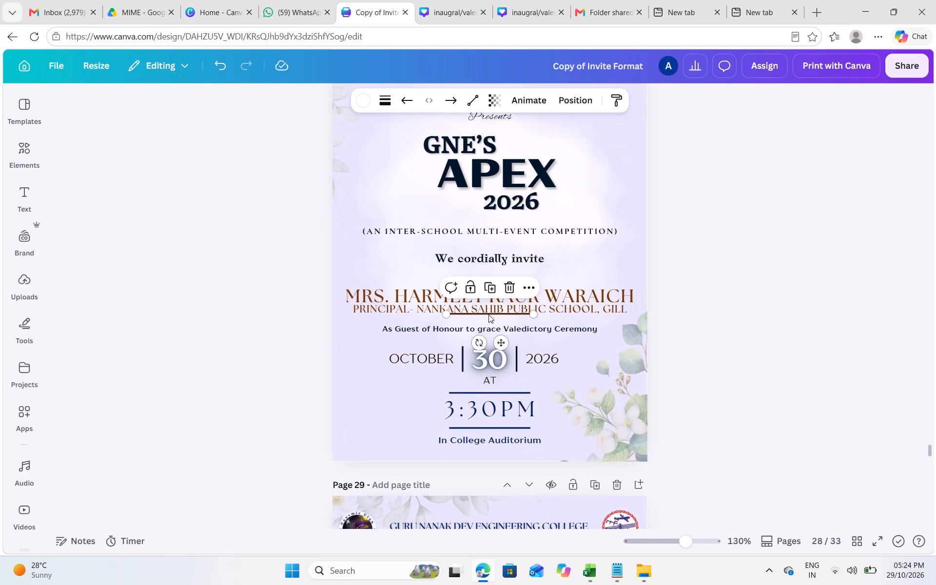
key("Down")
key("Down")
key("Down")
left_click(695, 306)
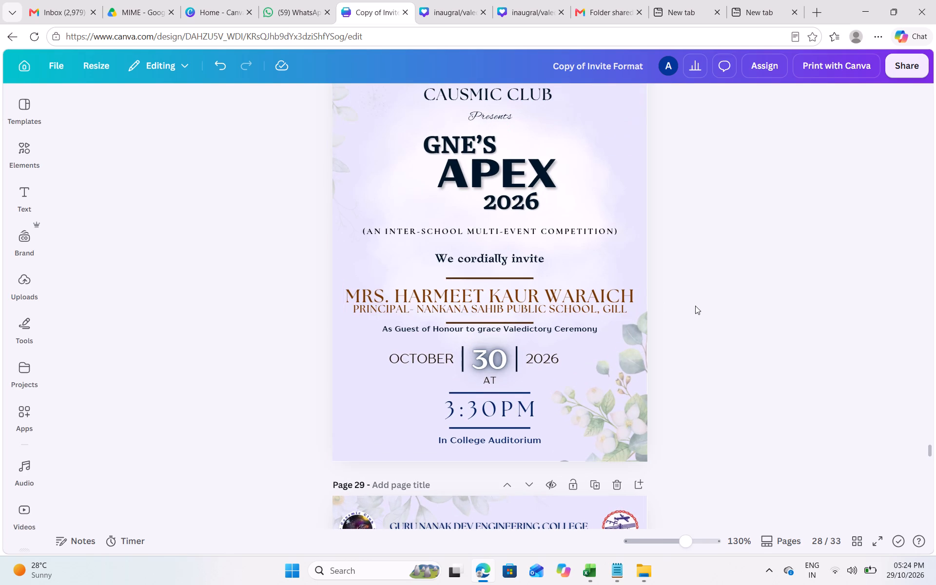
Set the line spacing of the invitee's name and designation text box to 1.4.
left_click(533, 298)
left_click(549, 100)
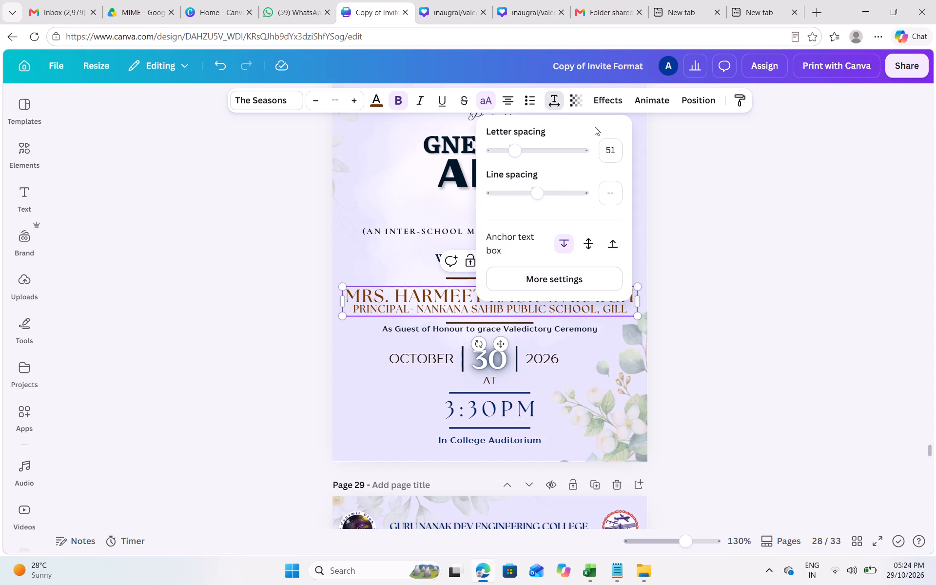
left_click(543, 194)
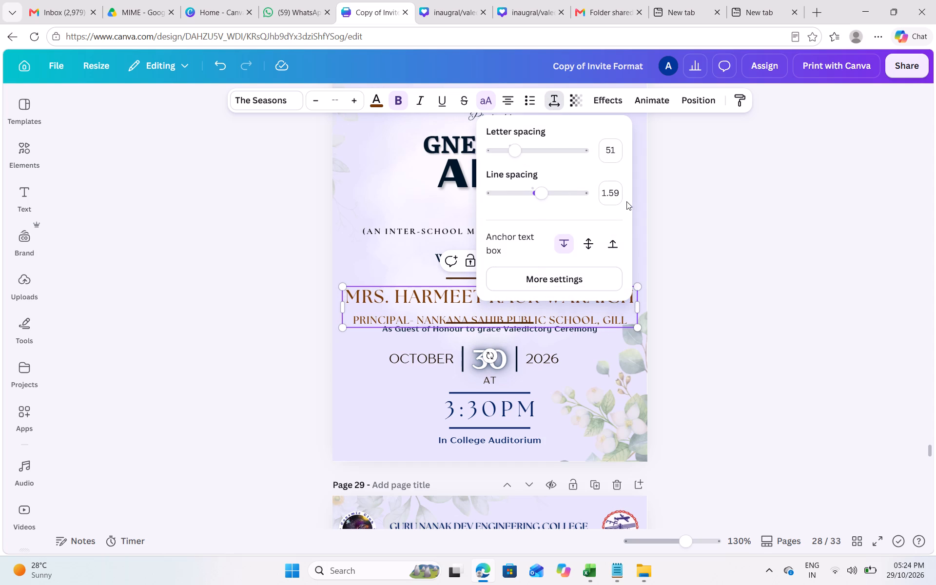
left_click(609, 196)
type("1.40")
key("Return")
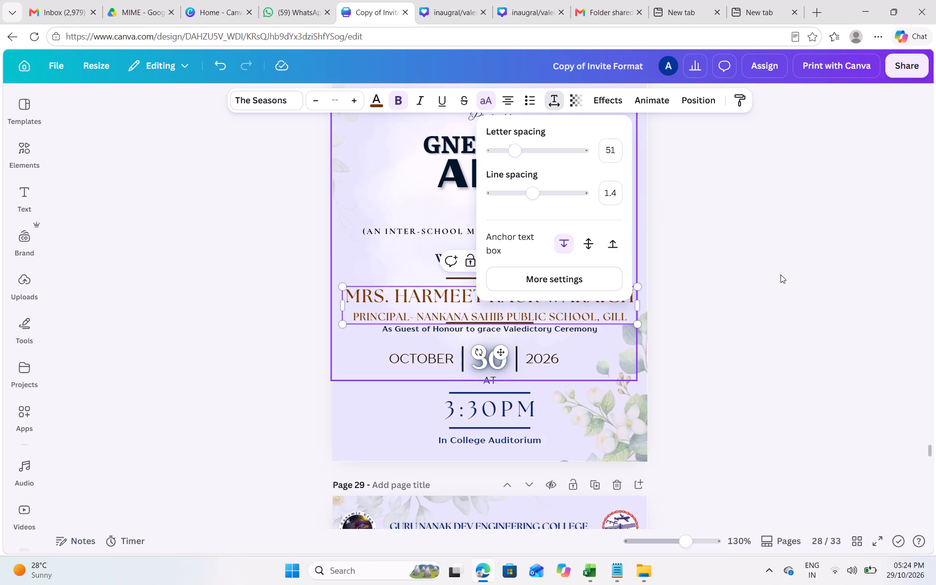
left_click(681, 268)
left_click(707, 293)
Nudge the October 30 date row and the Guest of Honour text slightly down to make room below the designation.
scroll(707, 293, "down", 1)
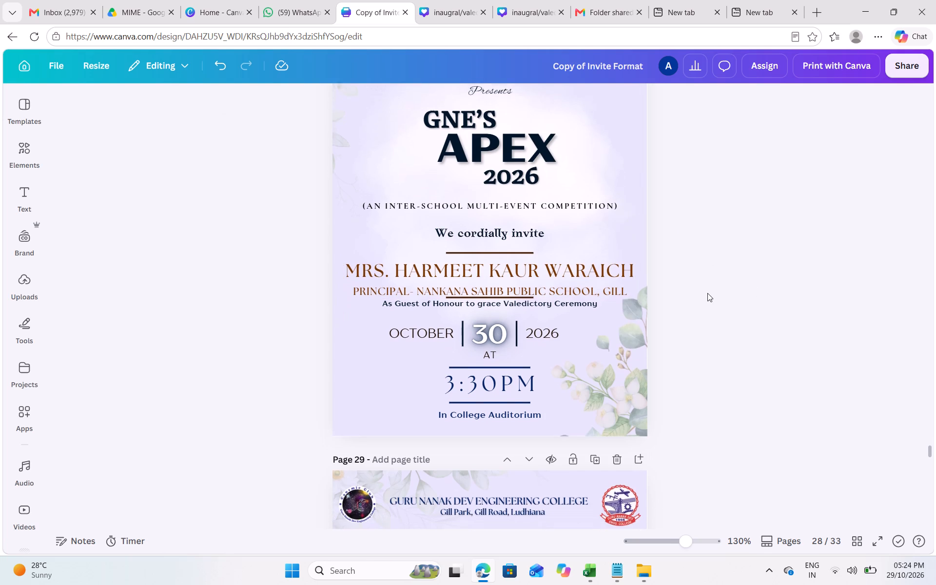
scroll(707, 293, "down", 1)
left_click(561, 297)
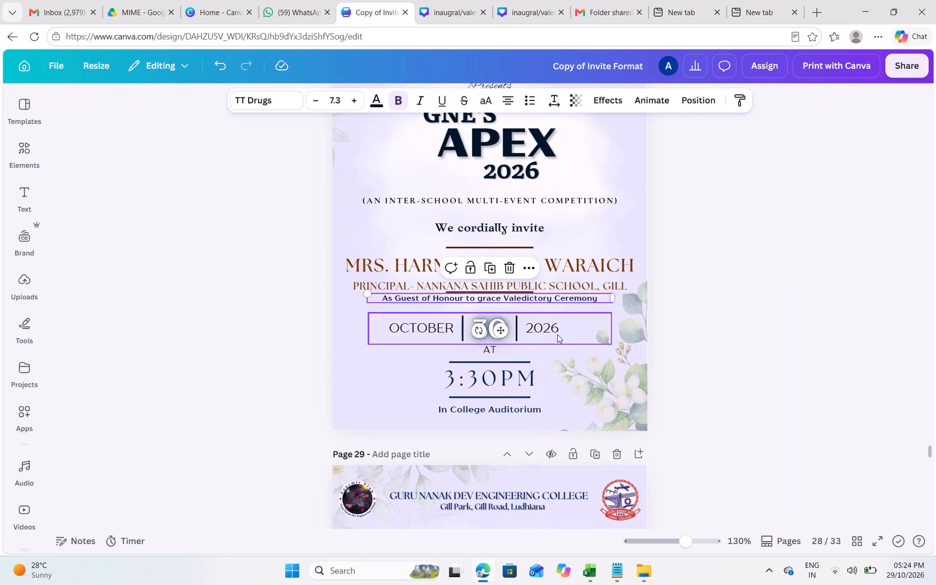
left_click(556, 334)
key("Down")
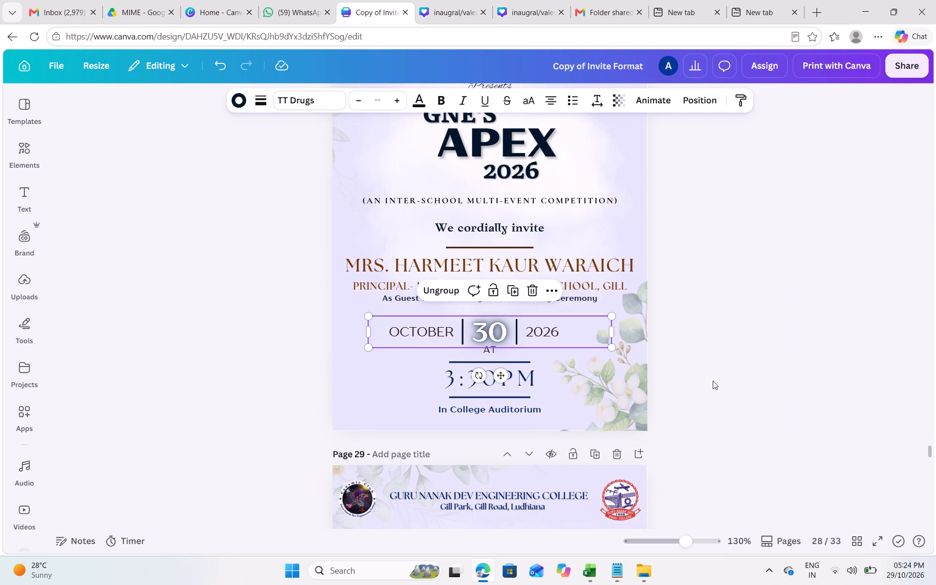
left_click(713, 381)
left_click(514, 299)
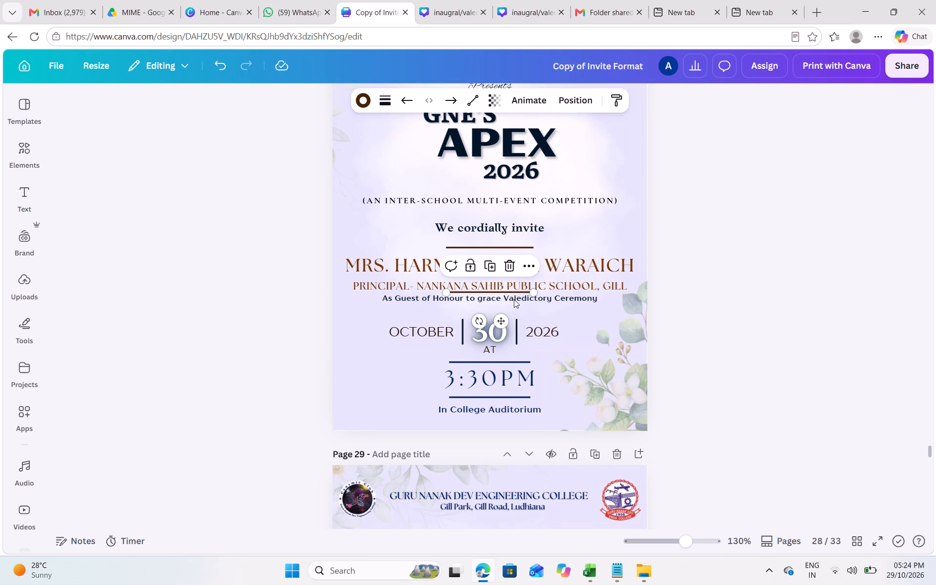
left_click(544, 300)
key("Down")
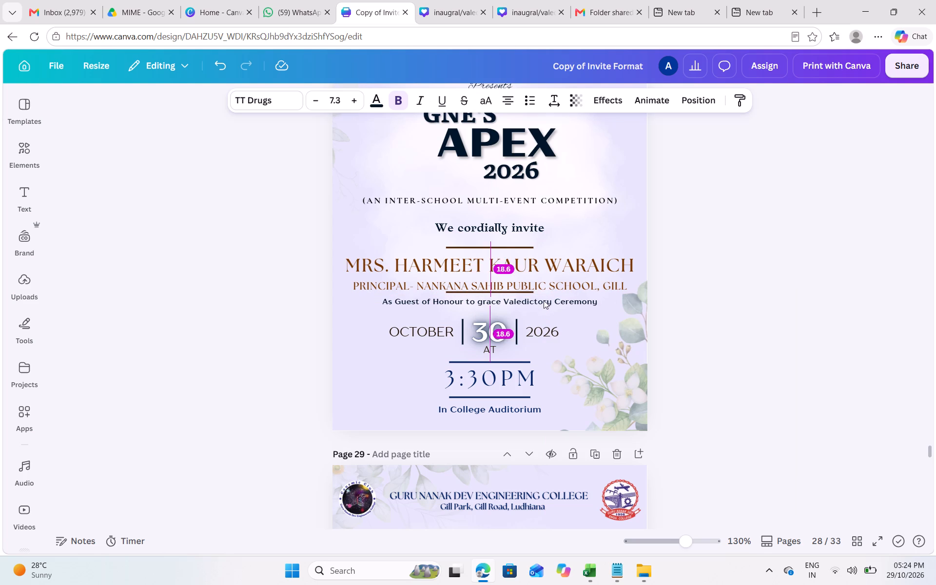
key("Down")
Nudge the brown line below the designation down and the name text box up, spacing the text evenly between both lines.
left_click(525, 293)
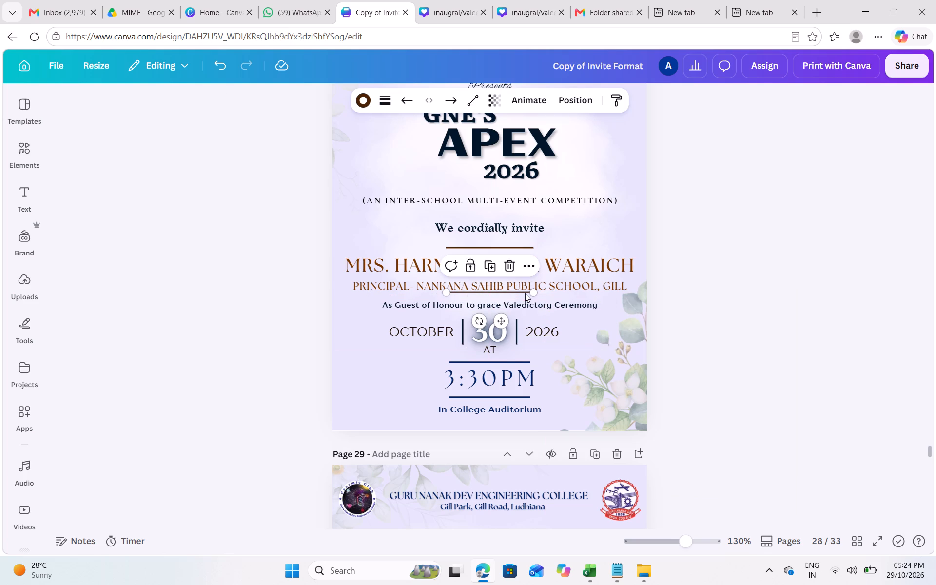
key("Down")
left_click(580, 273)
key("Up")
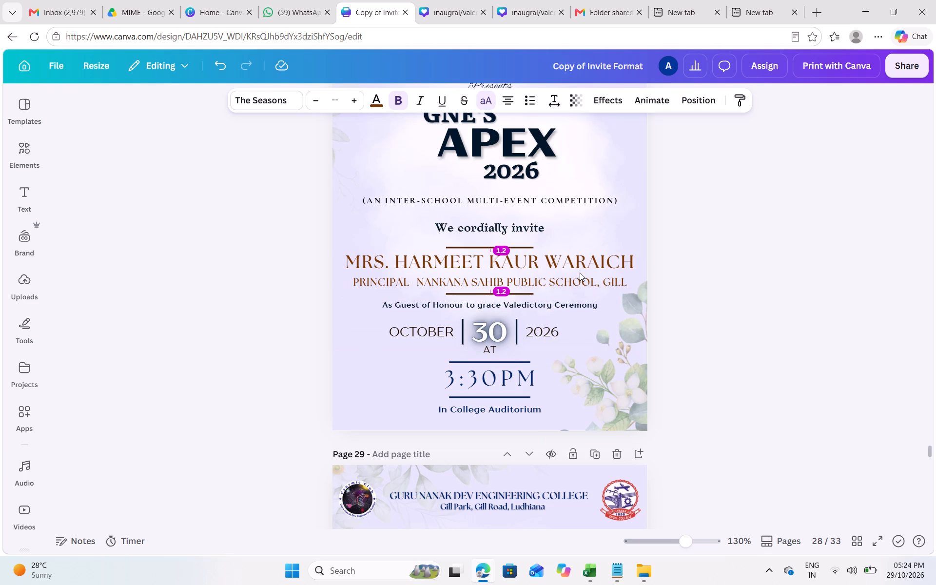
Review the Guest of Honour invitation on page 28 as a whole, checking the spacing of the name, designation and date.
left_click(696, 300)
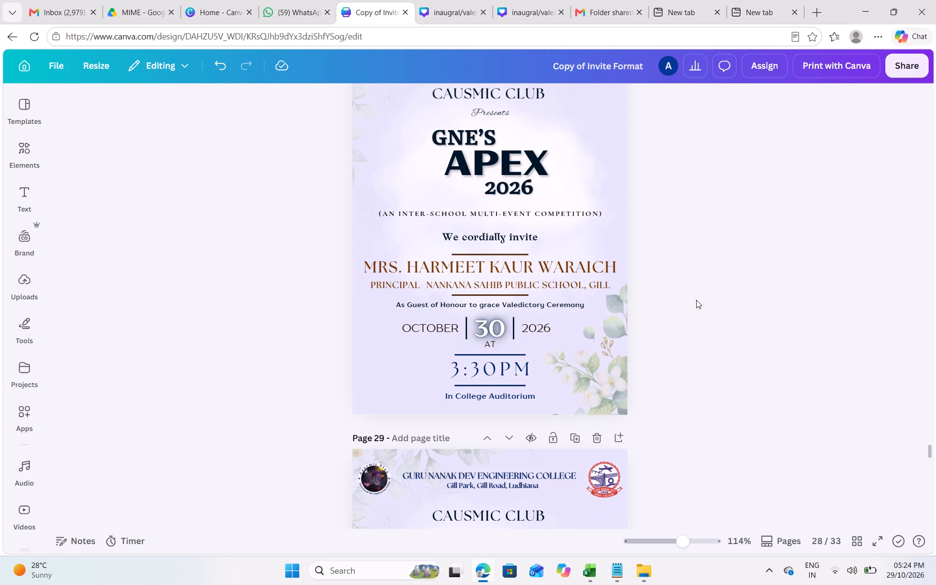
left_click(667, 300)
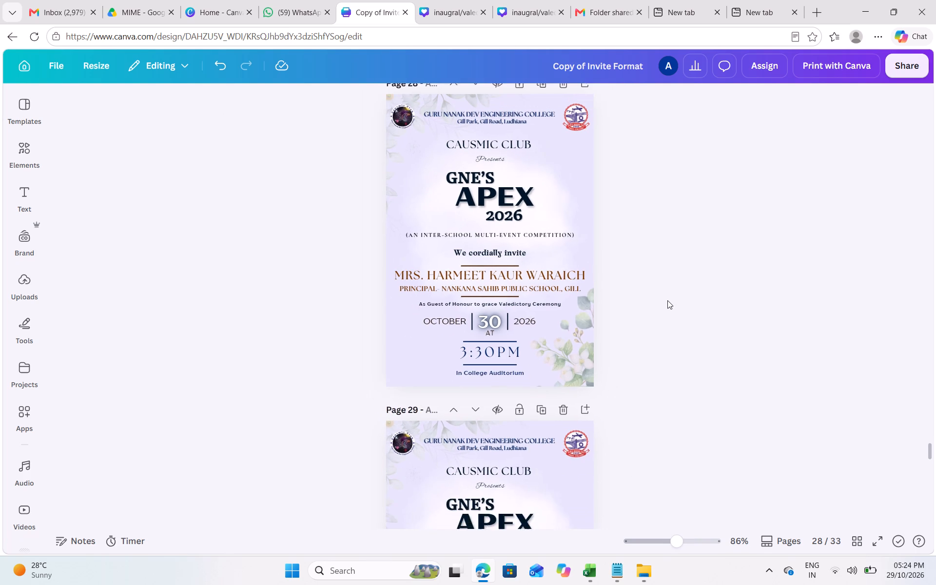
scroll(667, 300, "up", 1)
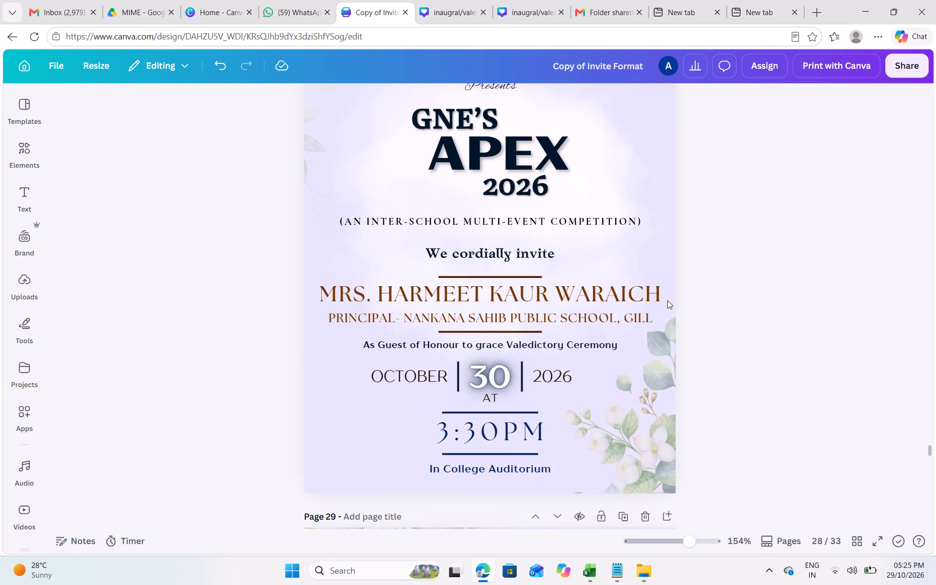
scroll(667, 300, "down", 5)
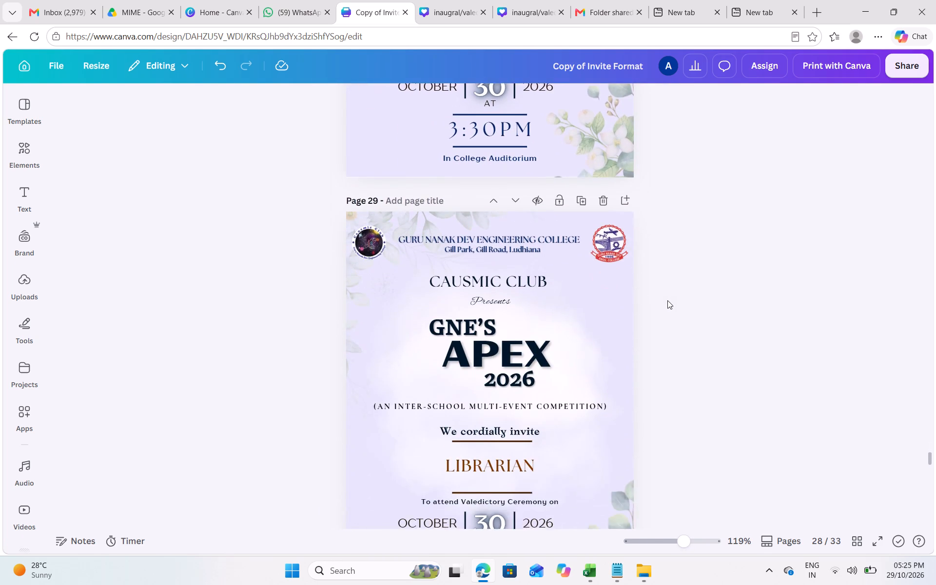
scroll(667, 300, "up", 2)
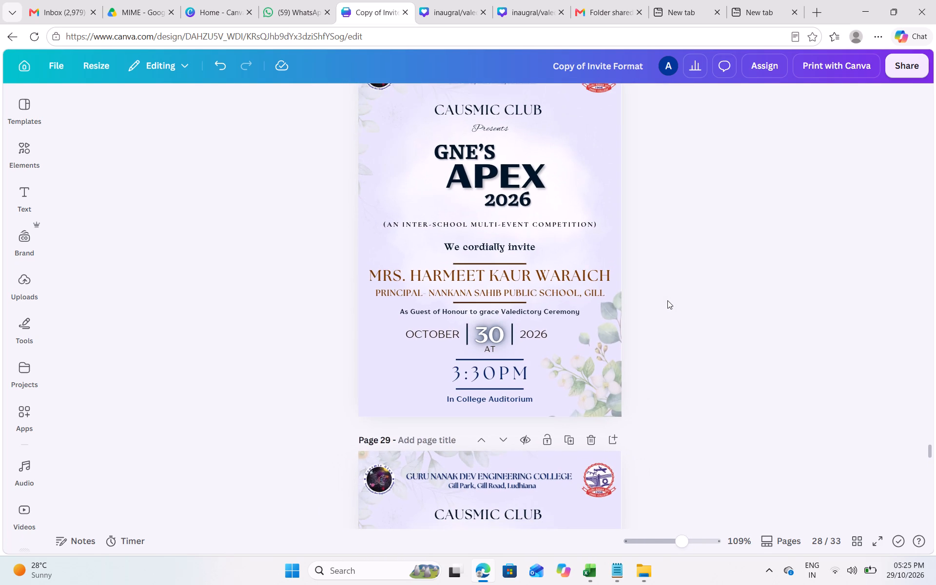
scroll(667, 300, "up", 1)
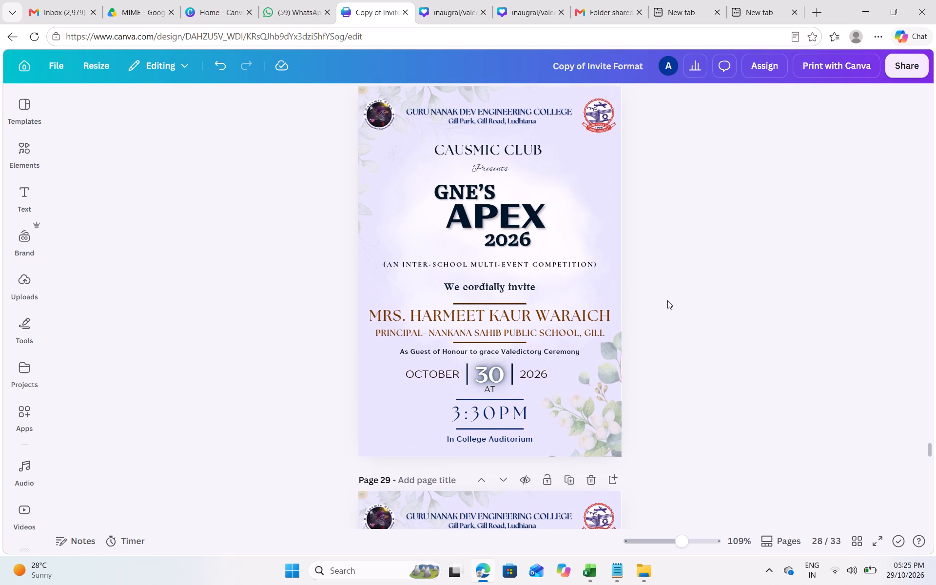
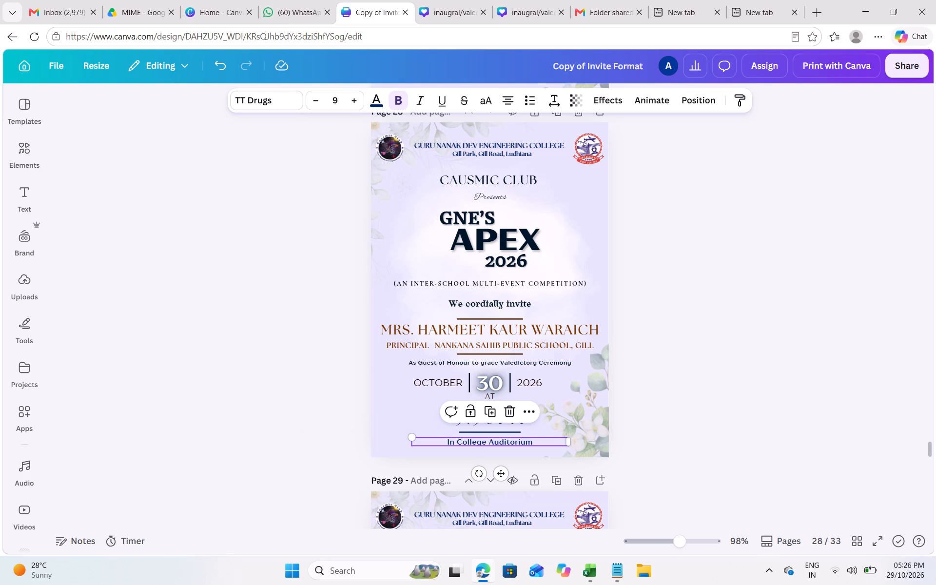
Deselect the "In College Auditorium" text box on the page 28 invitation.
left_click(643, 272)
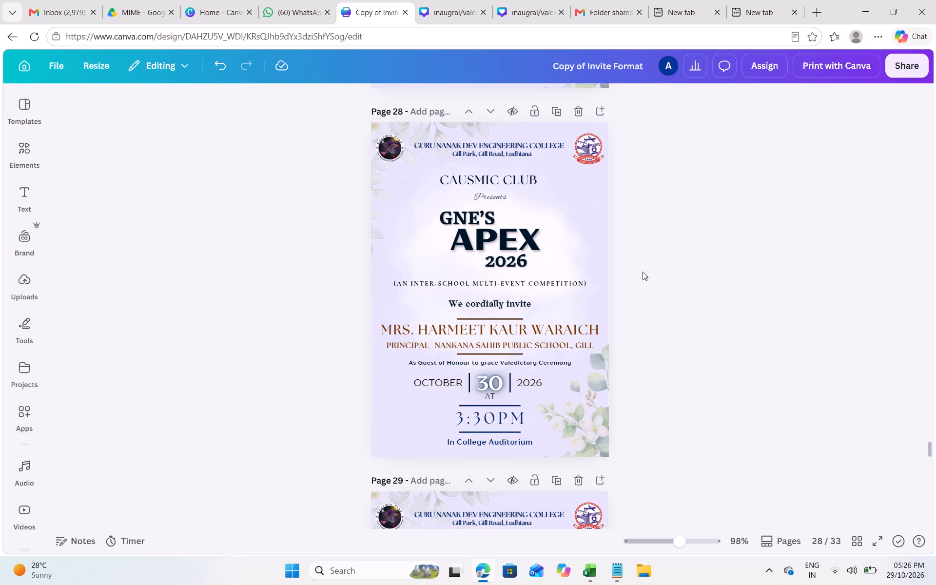
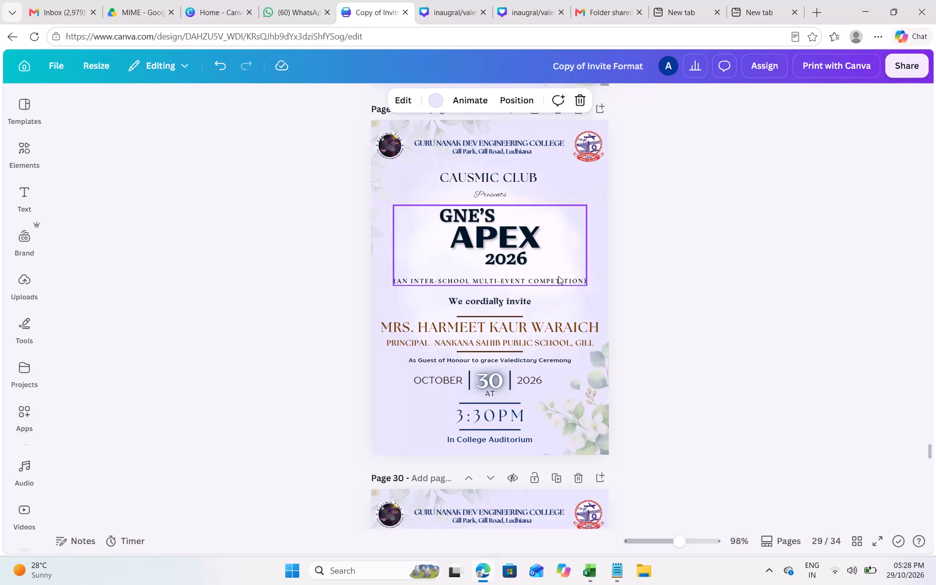
Replace the invitee's details on the page 29 invitation with the copied ones for the Nankana Sahib Education Trust's senior trustee, ex-cabinet minister Punjab.
double_click(546, 331)
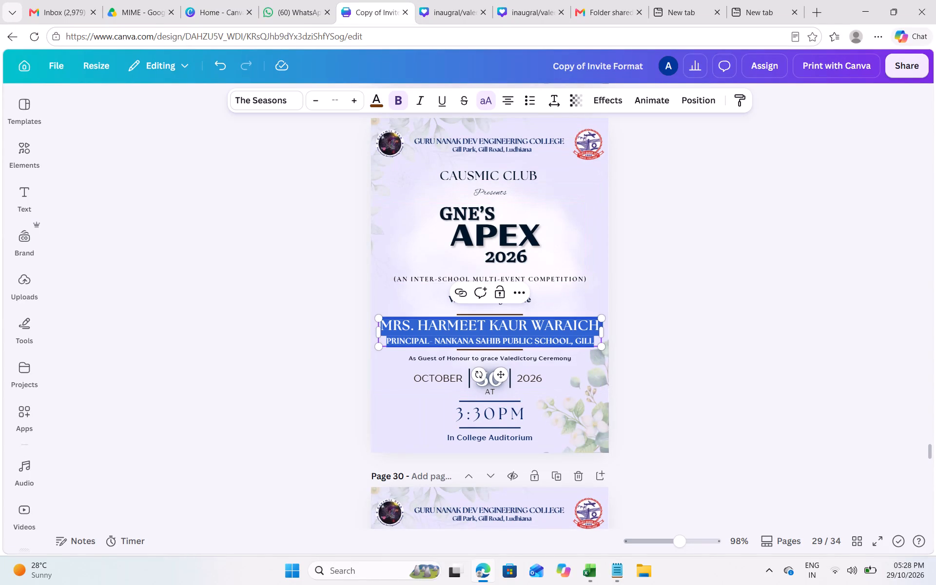
key("ctrl+v")
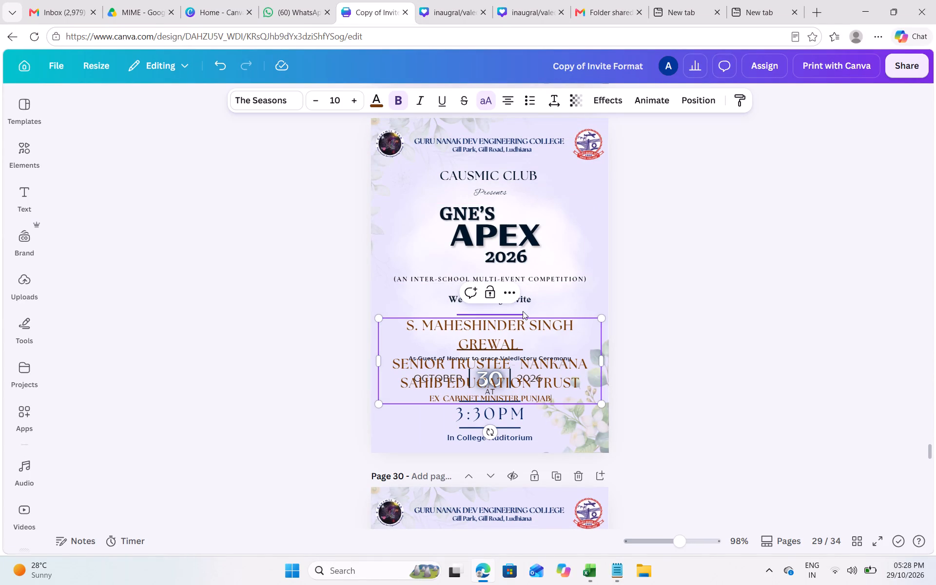
Check the font size of the invitee's name on the page 28 invitation as a reference for page 29.
scroll(538, 188, "up", 1)
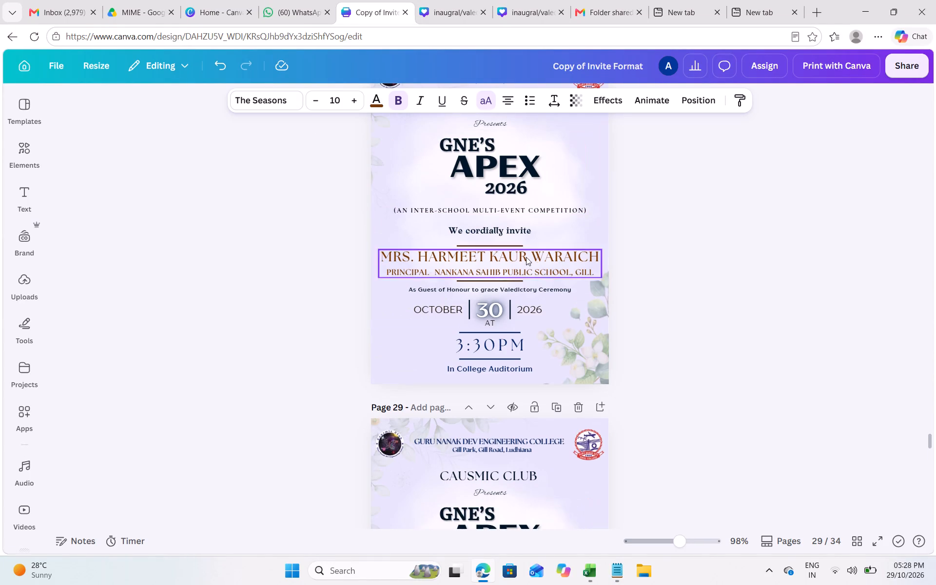
left_click(520, 254)
left_click(518, 256)
double_click(517, 257)
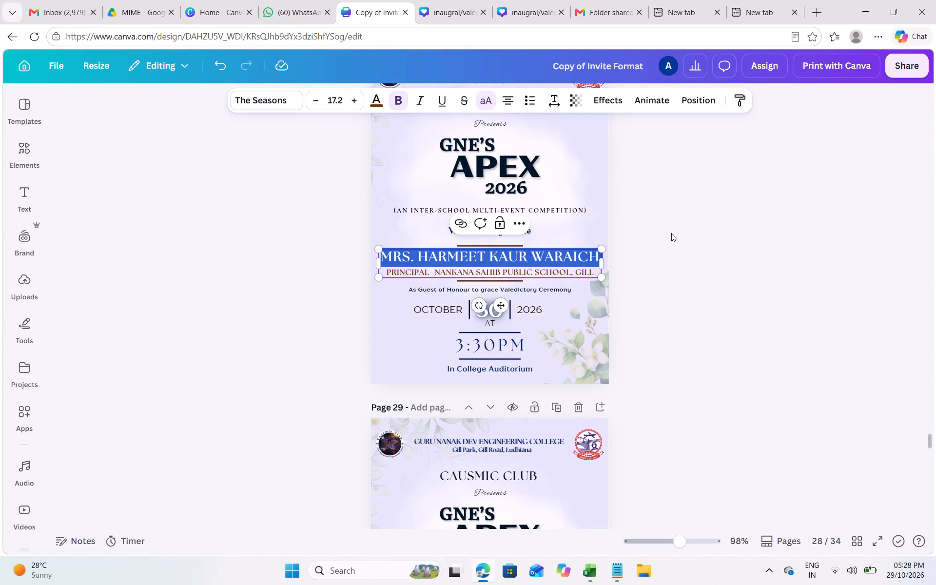
left_click(671, 233)
Open the invitee's name and designation text on the page 29 invitation for editing.
scroll(671, 233, "down", 4)
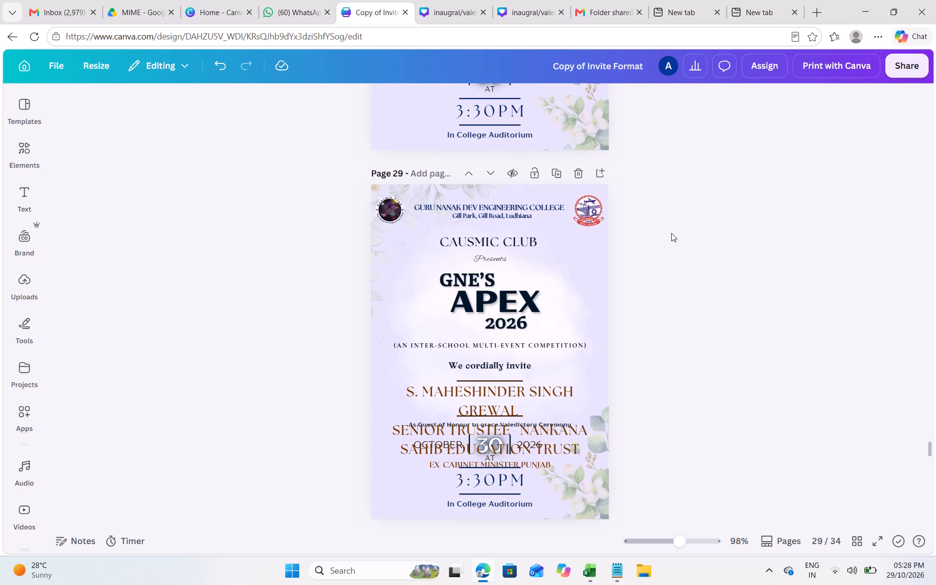
double_click(476, 399)
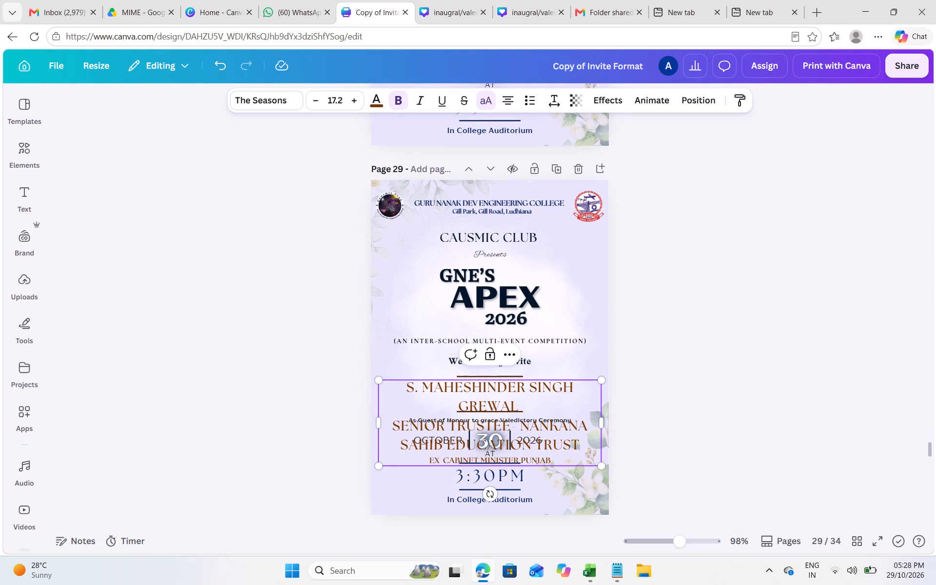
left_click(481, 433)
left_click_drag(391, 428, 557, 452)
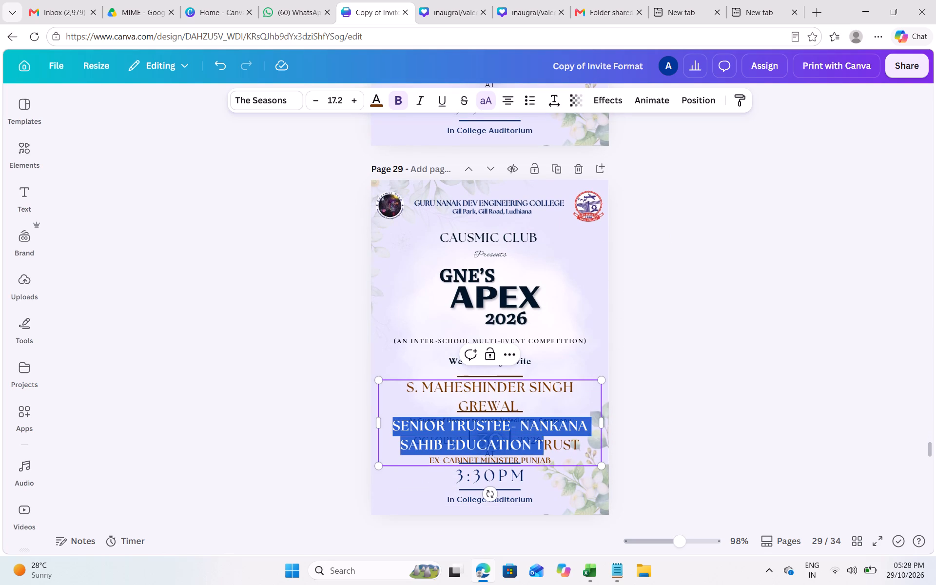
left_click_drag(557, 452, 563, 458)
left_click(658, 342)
Set the two designation lines on the page 29 invitation to font size 10, matching the designation on page 28.
scroll(658, 342, "up", 1)
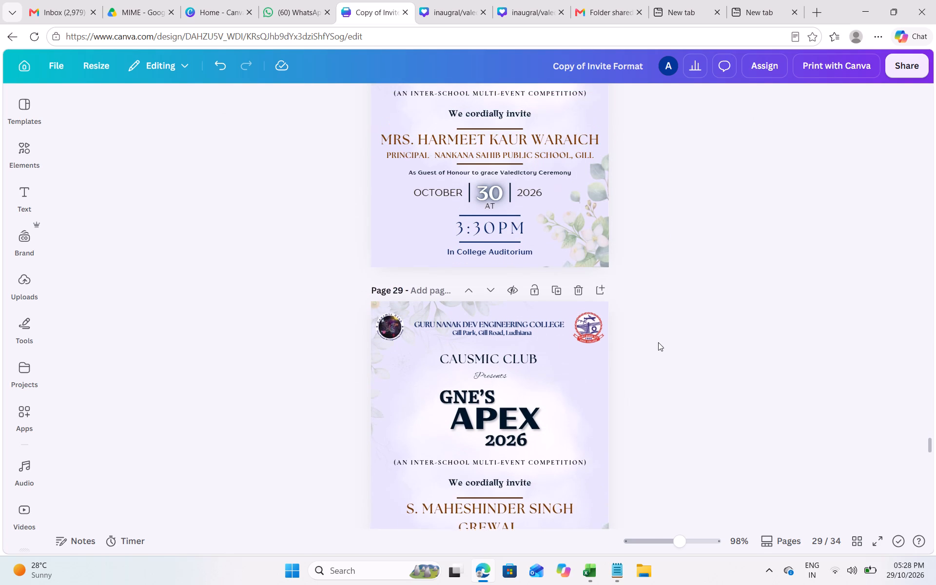
scroll(658, 342, "up", 1)
left_click(401, 156)
left_click(401, 161)
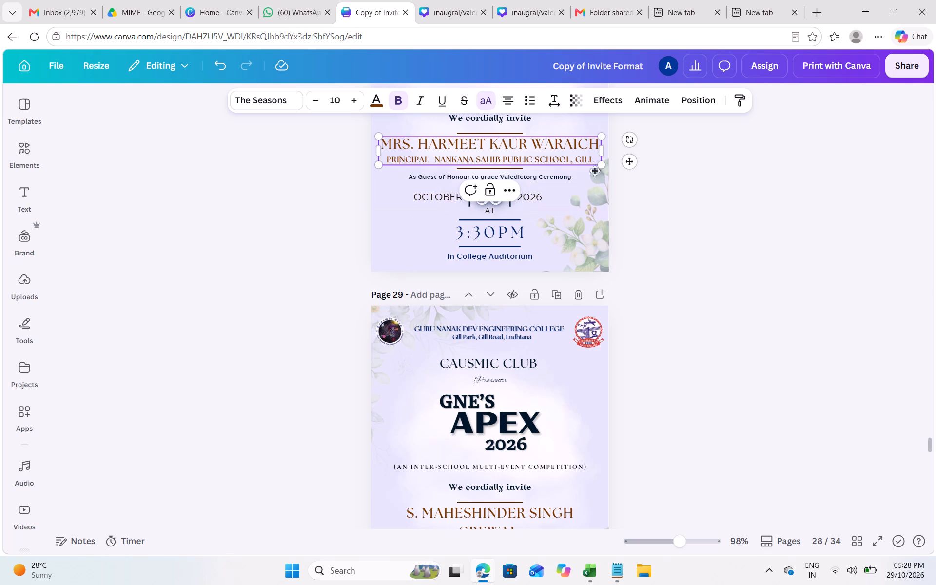
scroll(670, 229, "down", 3)
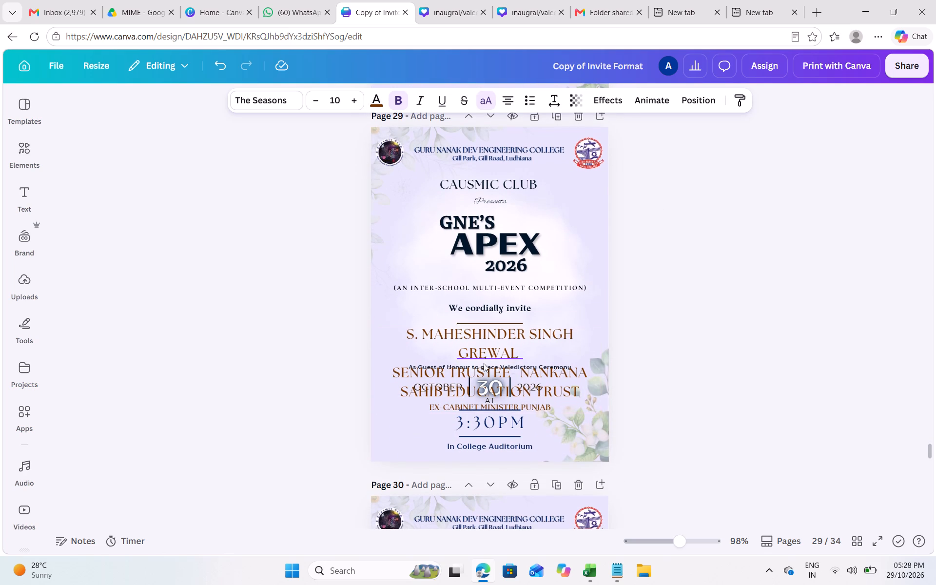
left_click(477, 377)
left_click(388, 374)
left_click_drag(390, 371, 552, 398)
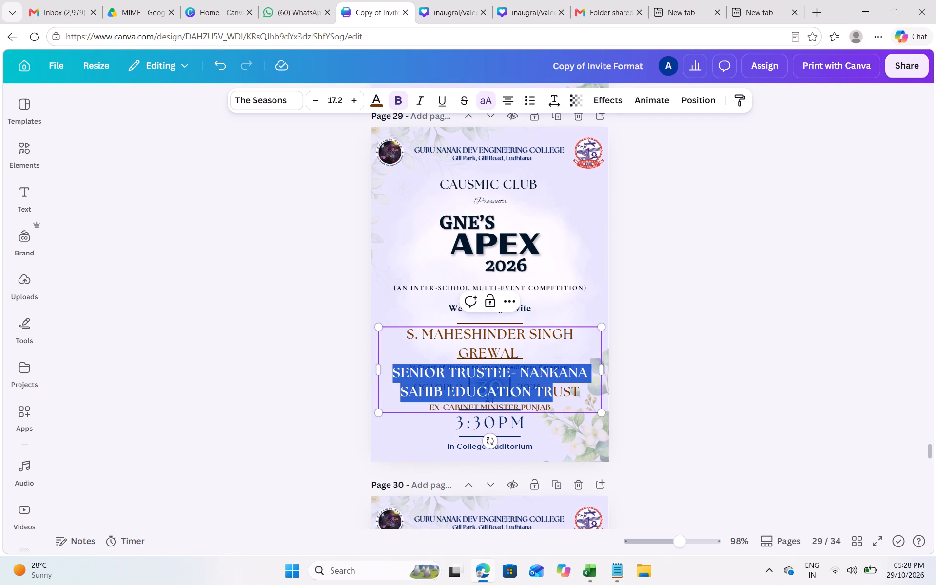
left_click_drag(552, 398, 556, 408)
left_click(337, 102)
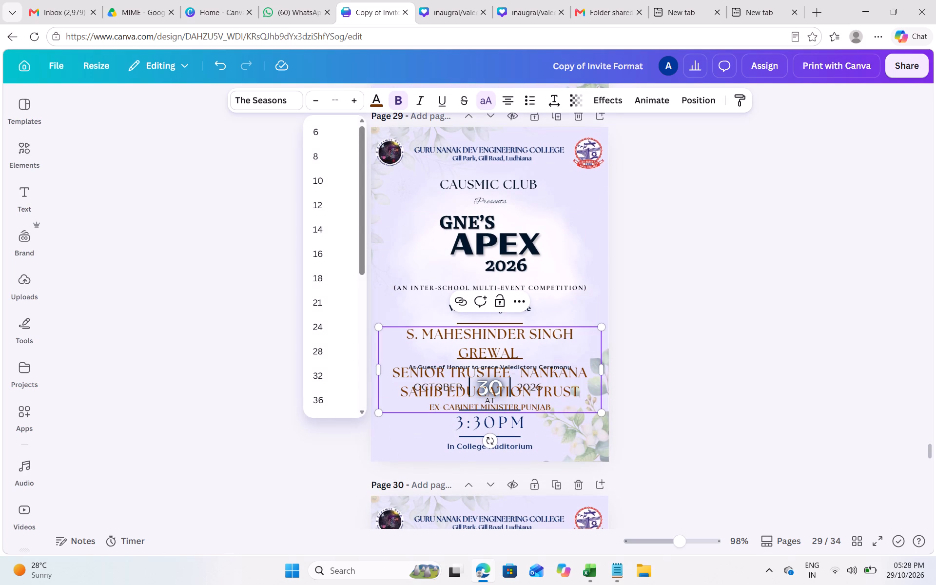
type("10")
key("Return")
left_click(654, 305)
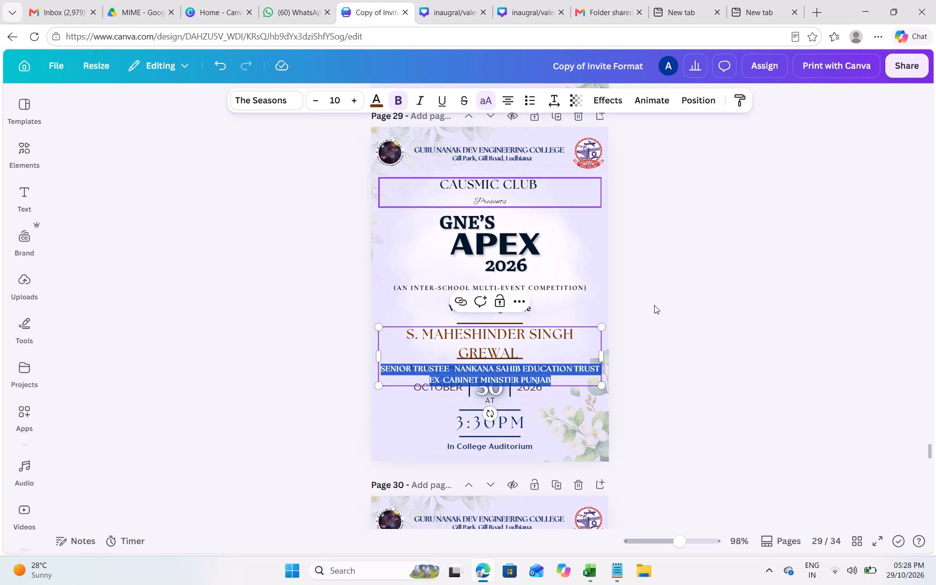
Set the invitee's name on the page 29 invitation to font size 16.5 so it fits on one line.
left_click(531, 335)
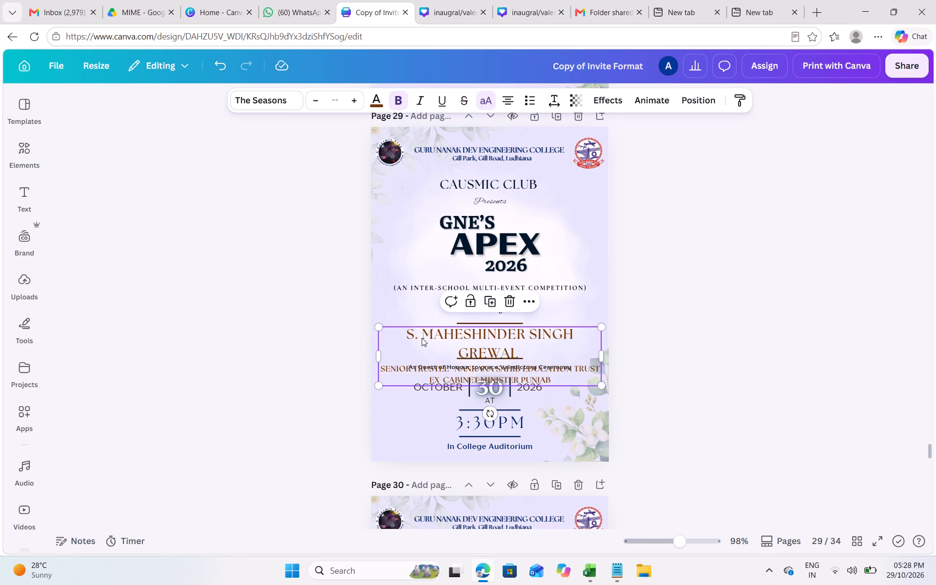
left_click(410, 335)
left_click_drag(410, 335, 529, 355)
left_click(333, 98)
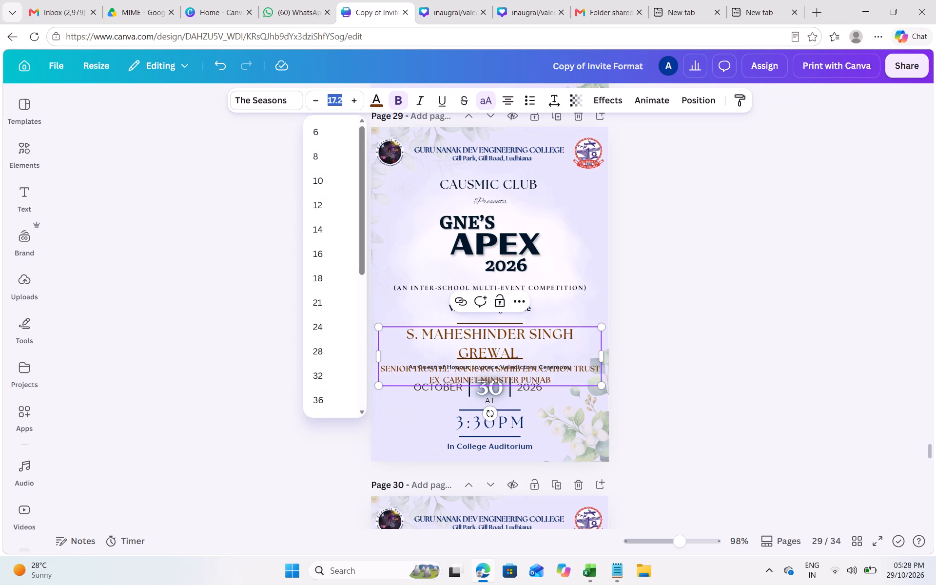
type("16.5")
key("Return")
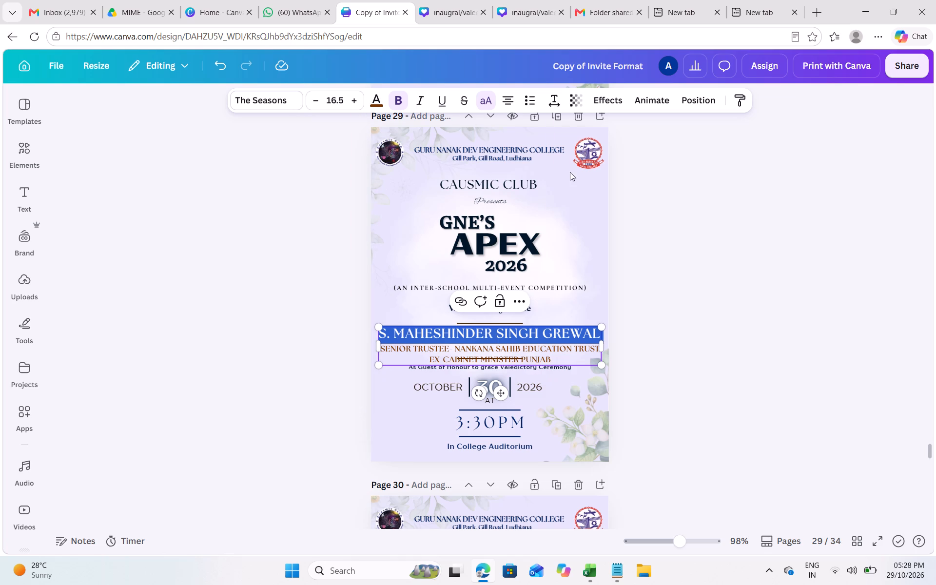
left_click(634, 373)
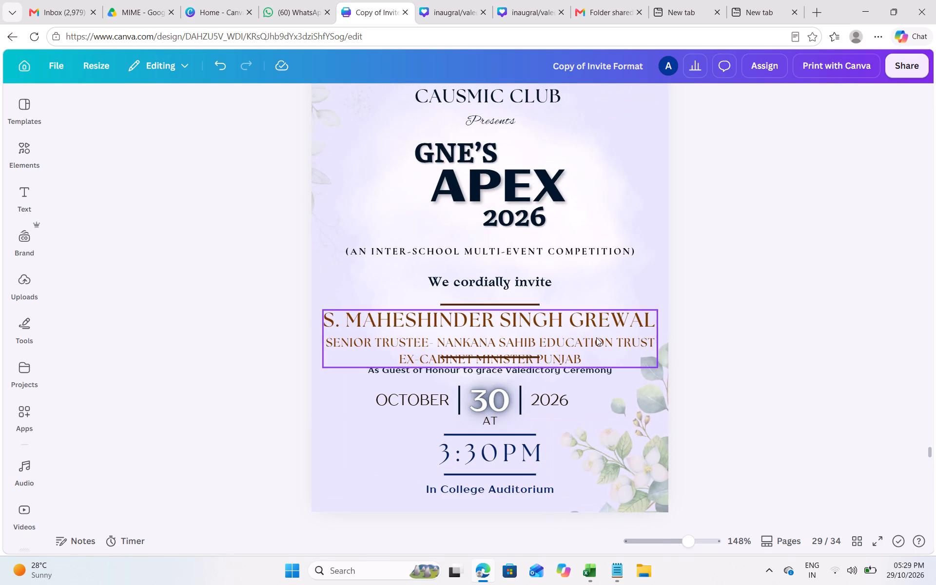
Nudge the "We cordially invite" text and the brown divider line beneath it slightly upward on page 29.
left_click(514, 288)
key("Up")
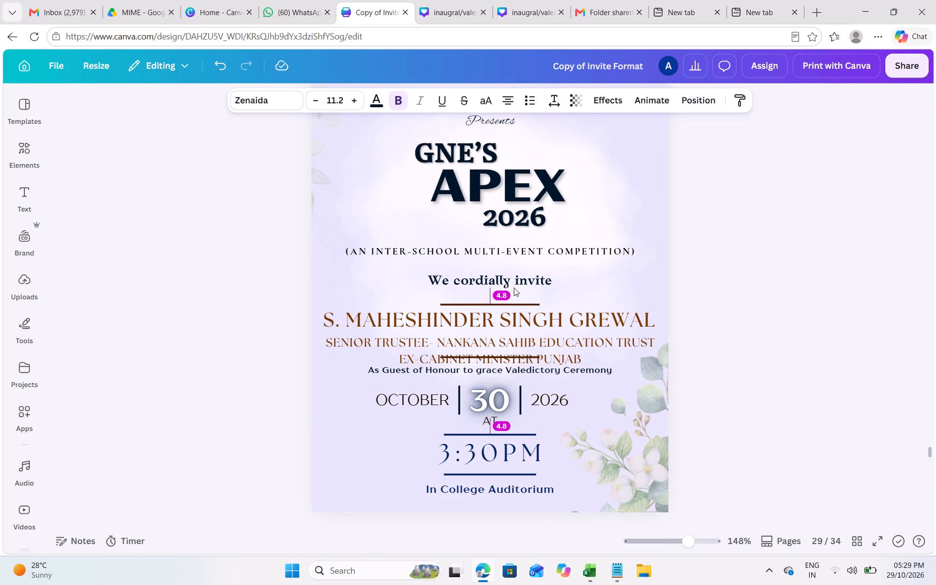
left_click(520, 305)
key("Up")
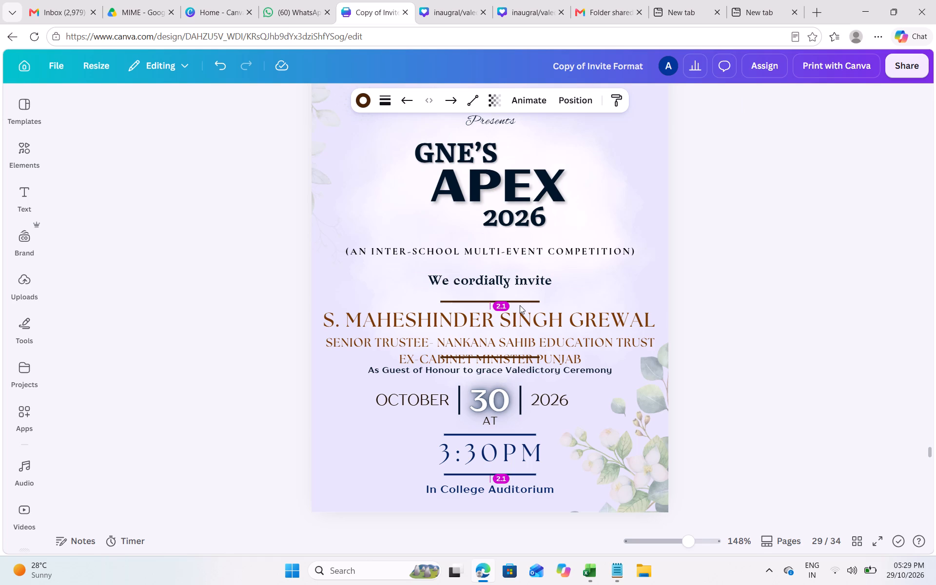
Move the invitee's name and designation text box slightly up, closer to the upper divider line on page 29.
left_click(550, 328)
key("Up")
key("Up")
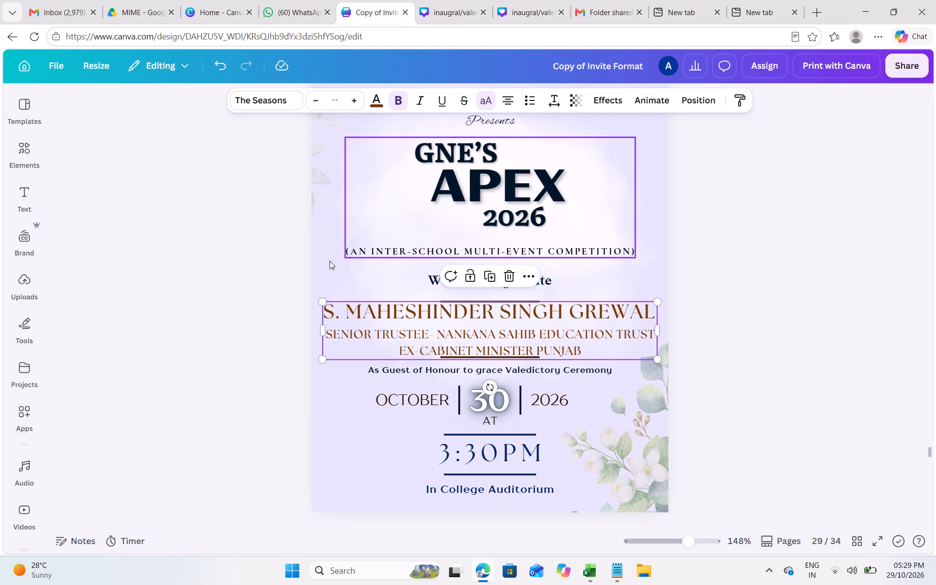
Nudge the brown divider line beneath the invitee's designation slightly down on page 29.
left_click(521, 361)
key("Down")
key("Down")
key("Up")
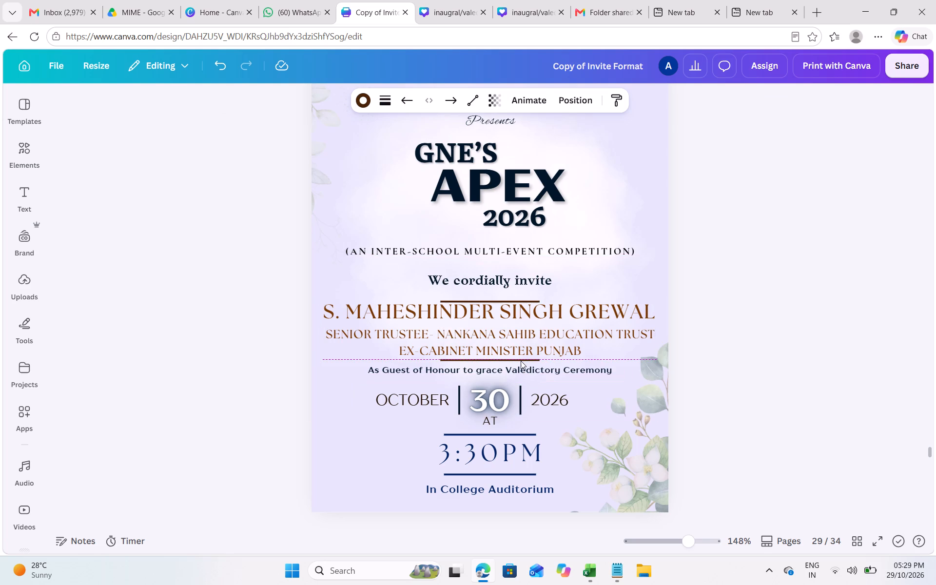
left_click(497, 299)
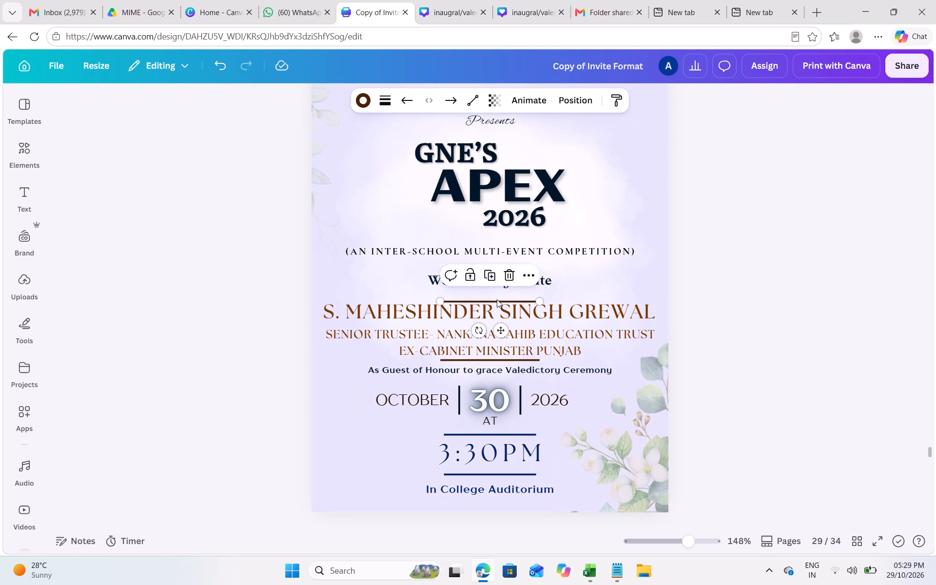
key("Up")
key("Up")
key("Down")
key("Up")
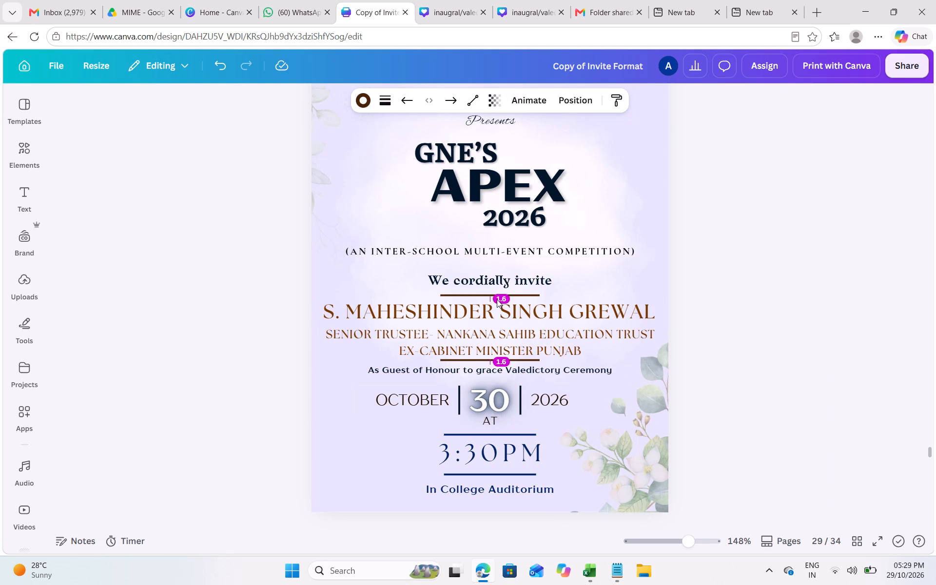
left_click(794, 292)
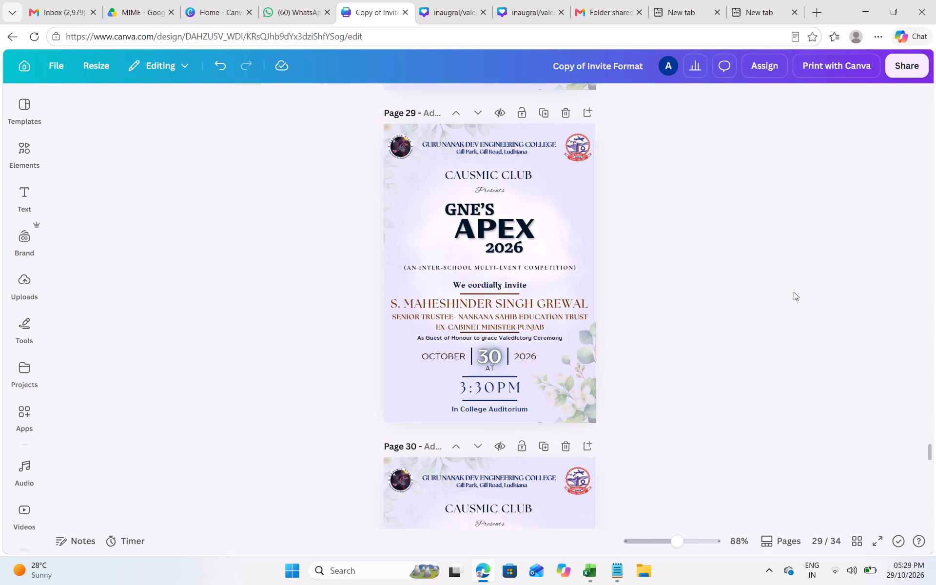
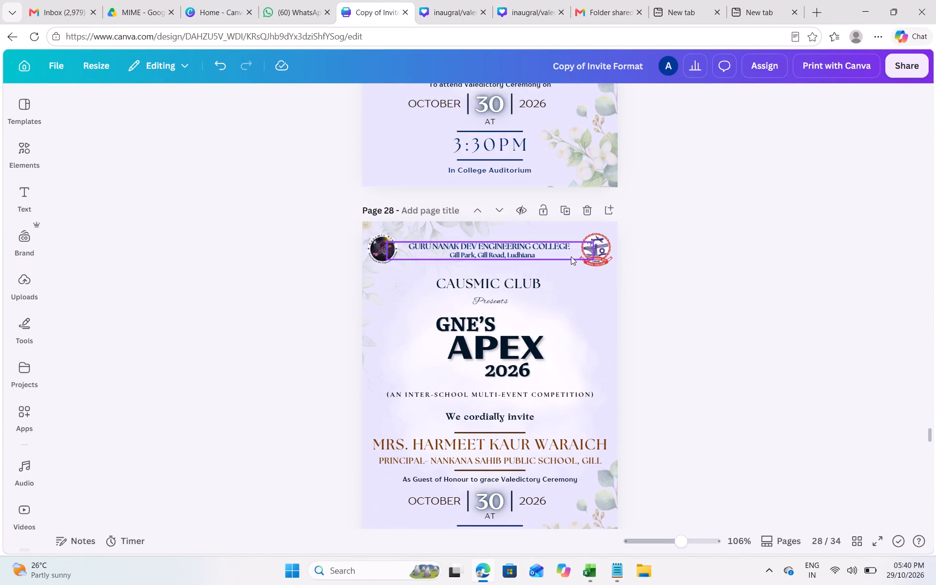
scroll(649, 200, "up", 1)
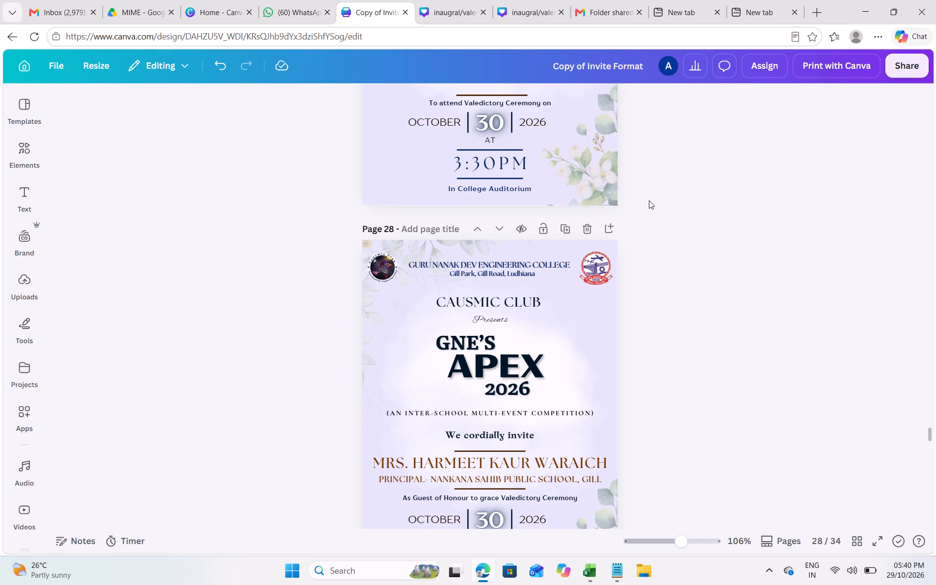
scroll(649, 200, "up", 4)
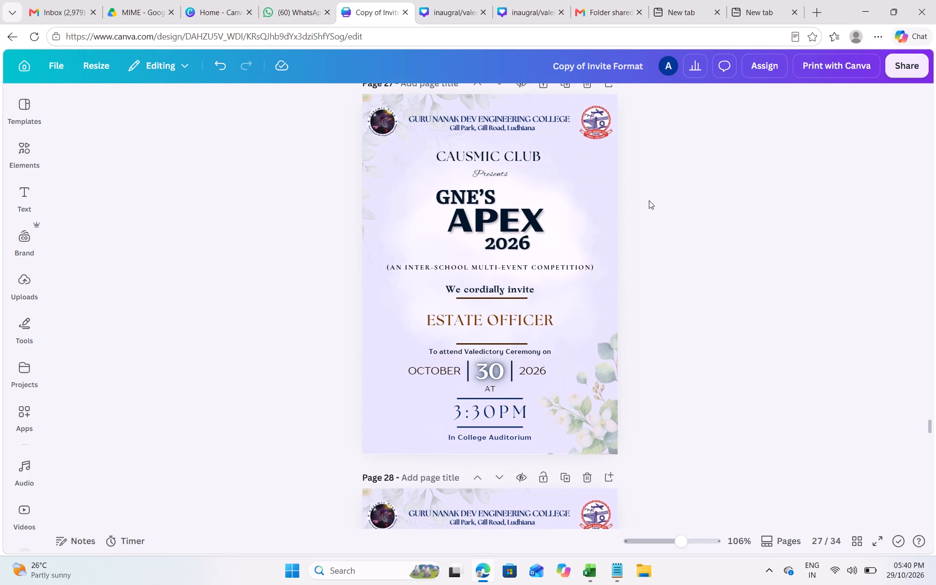
scroll(649, 200, "up", 1)
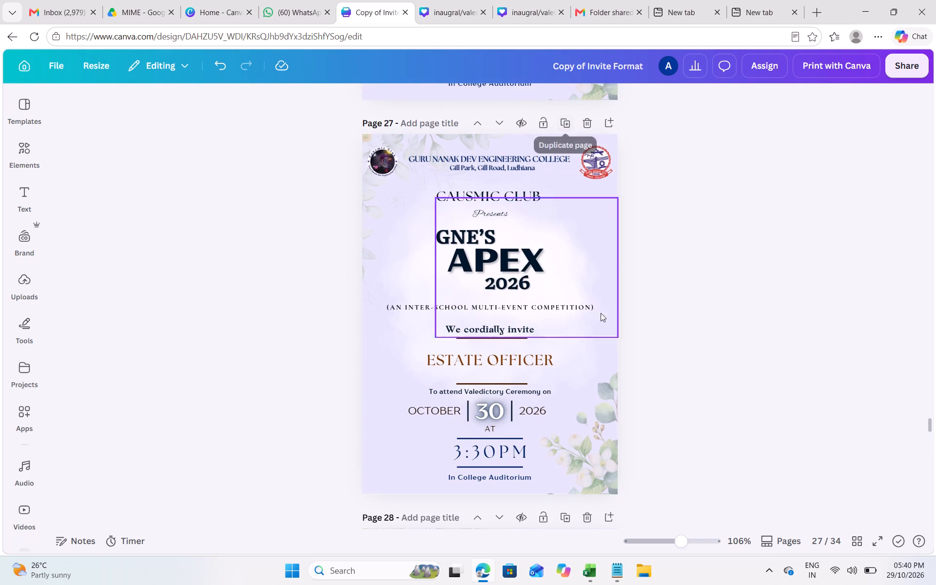
scroll(601, 313, "down", 5)
scroll(601, 313, "up", 1)
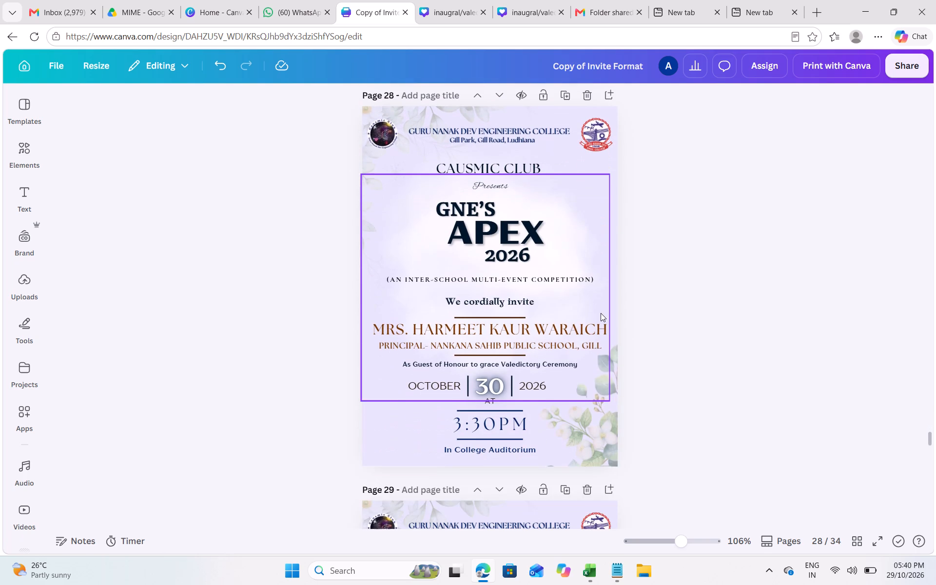
scroll(601, 313, "up", 1)
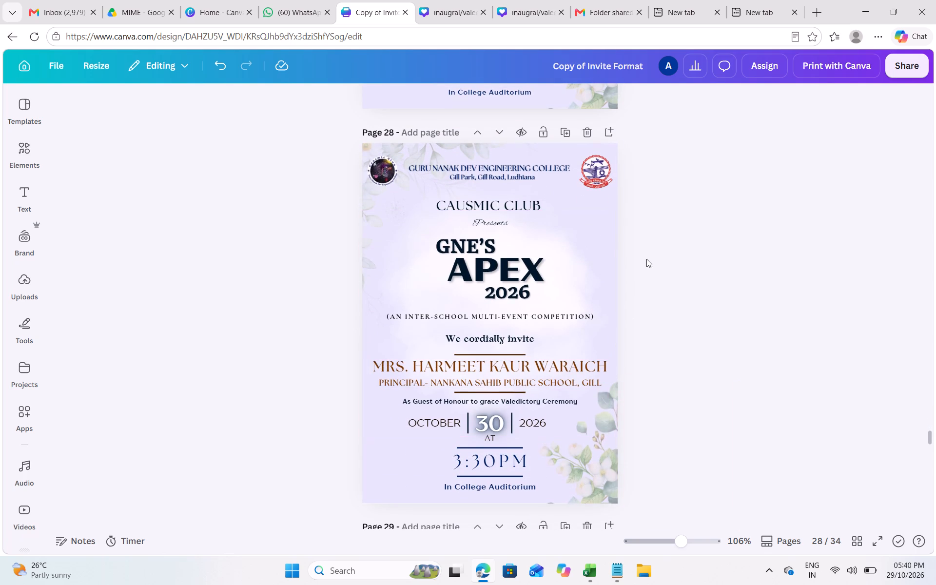
left_click(566, 129)
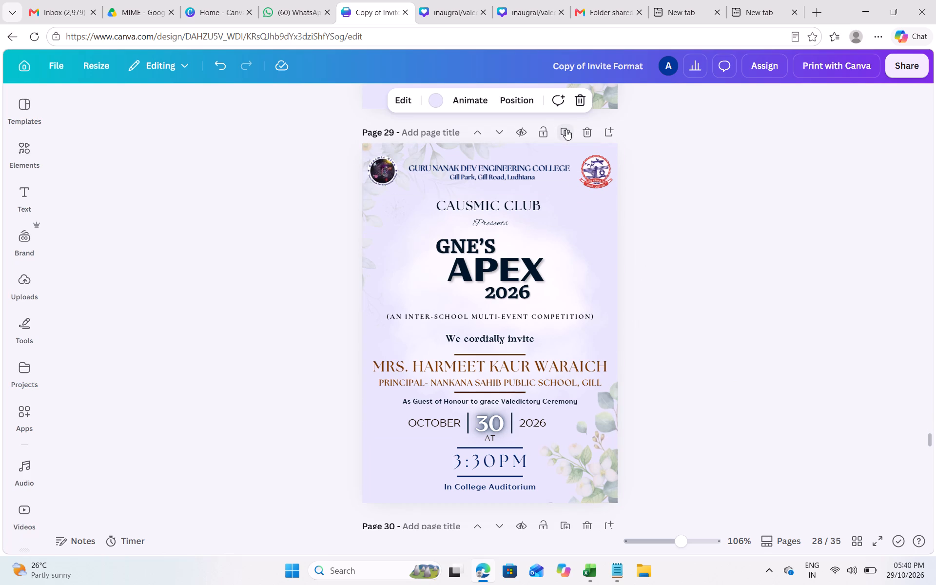
Copy the "To attend Valedictory Ceremony on" line from the Estate Officer invitation on page 27.
scroll(644, 325, "up", 4)
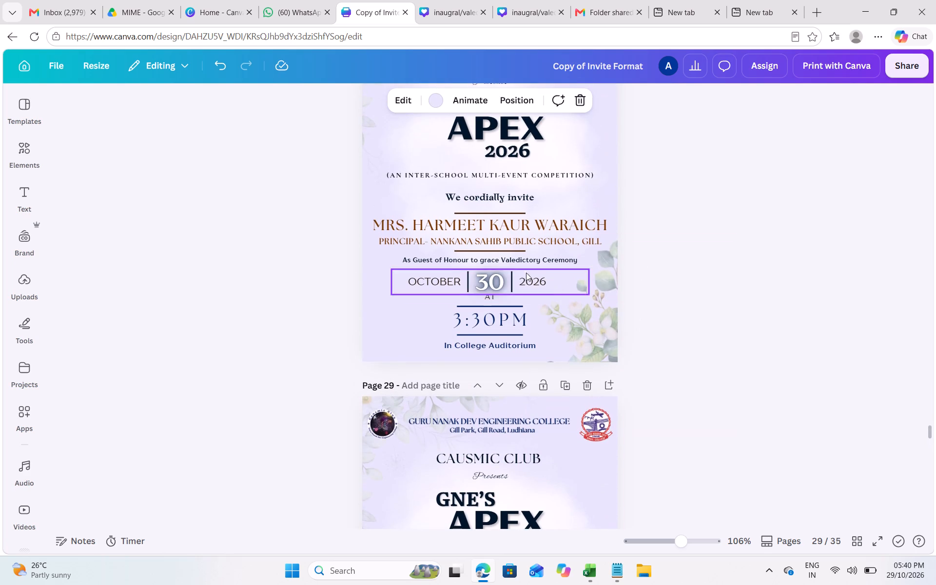
scroll(520, 256, "up", 3)
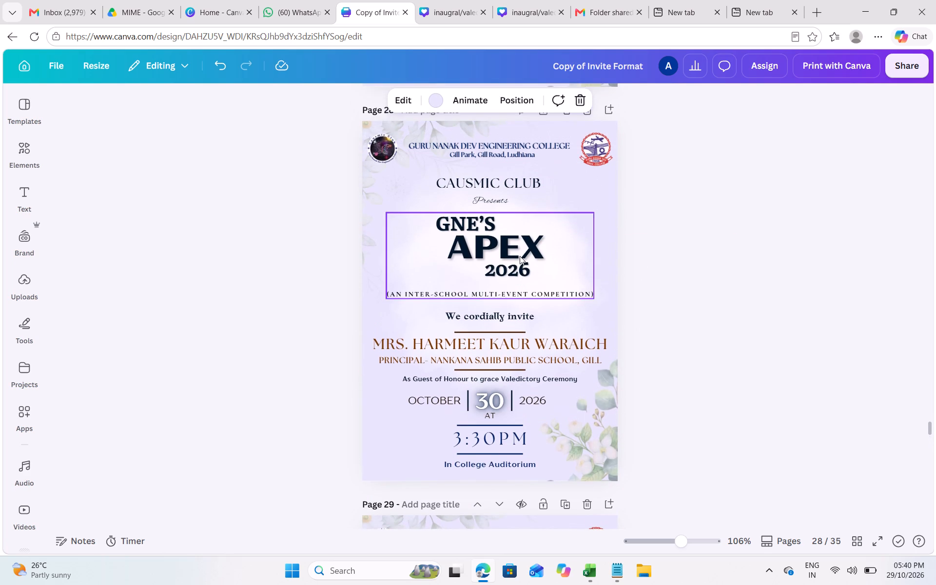
scroll(520, 256, "up", 3)
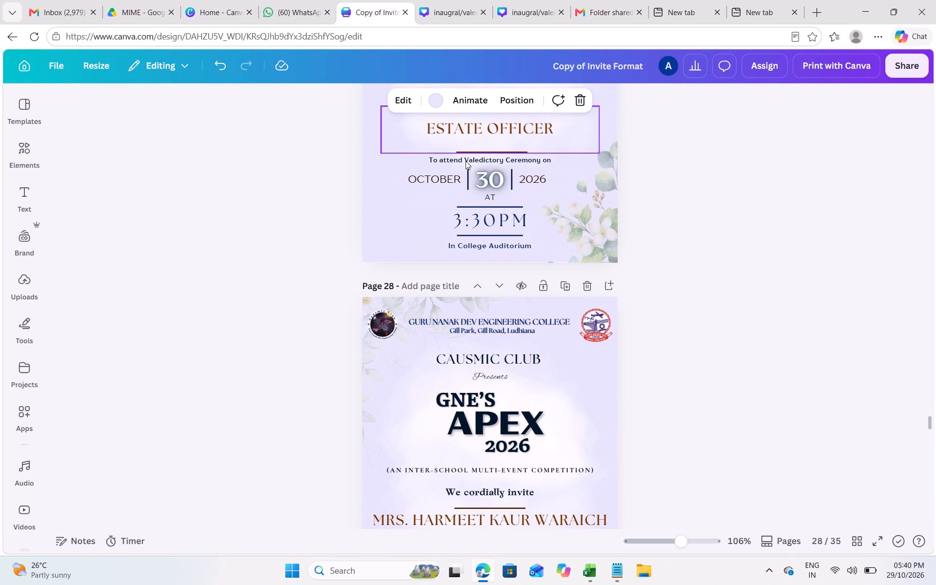
left_click(466, 160)
left_click(468, 164)
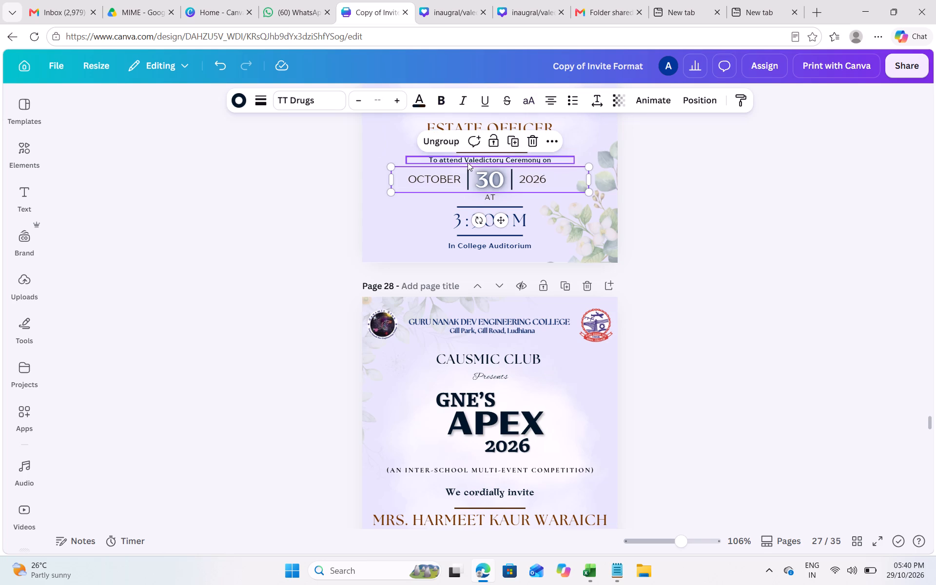
left_click(468, 162)
left_click(452, 161)
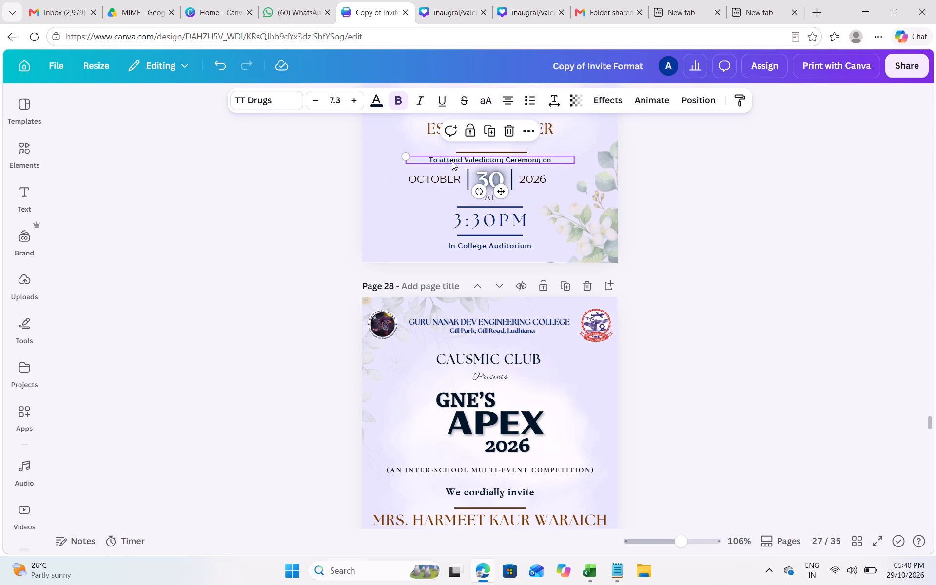
key("ctrl+v")
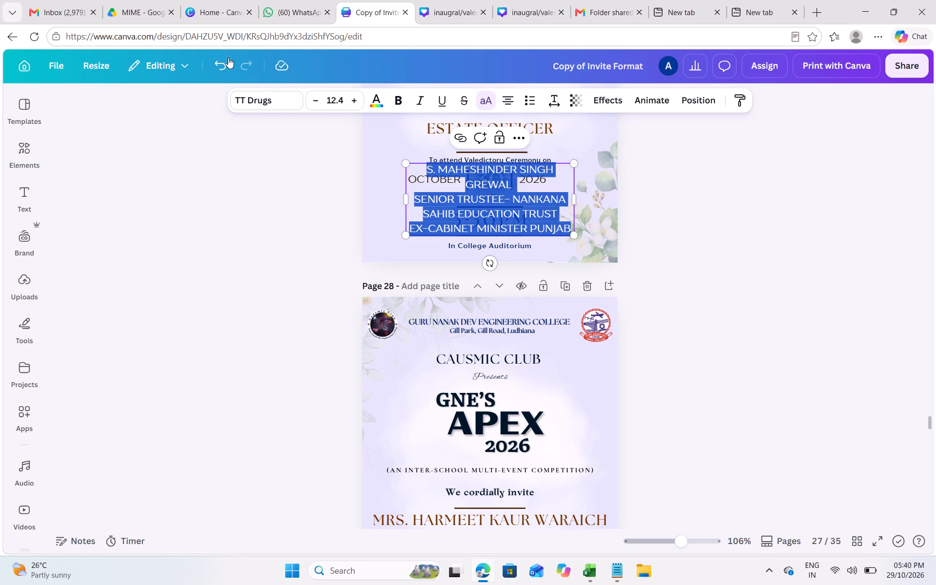
left_click(228, 58)
left_click(451, 162)
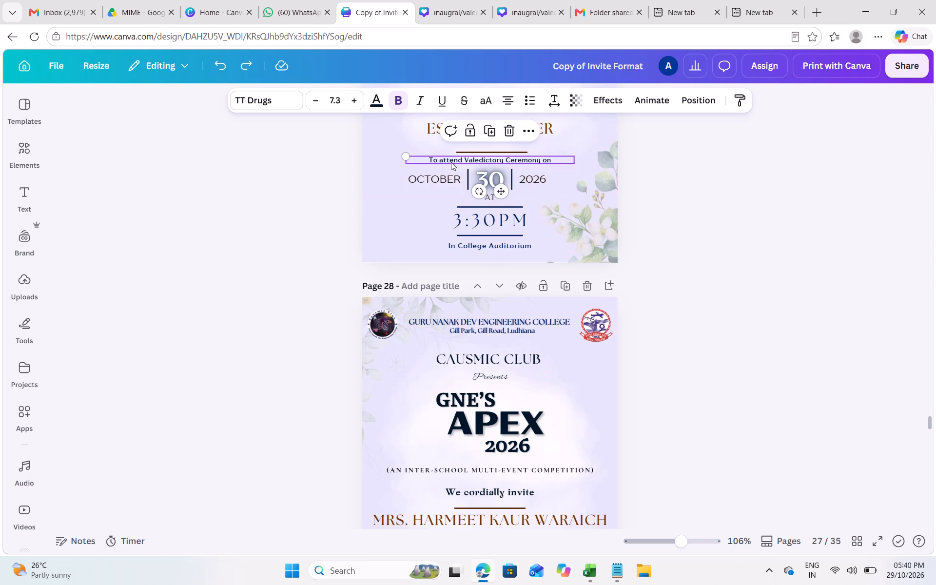
left_click(451, 162, "ctrl")
key("ctrl+c")
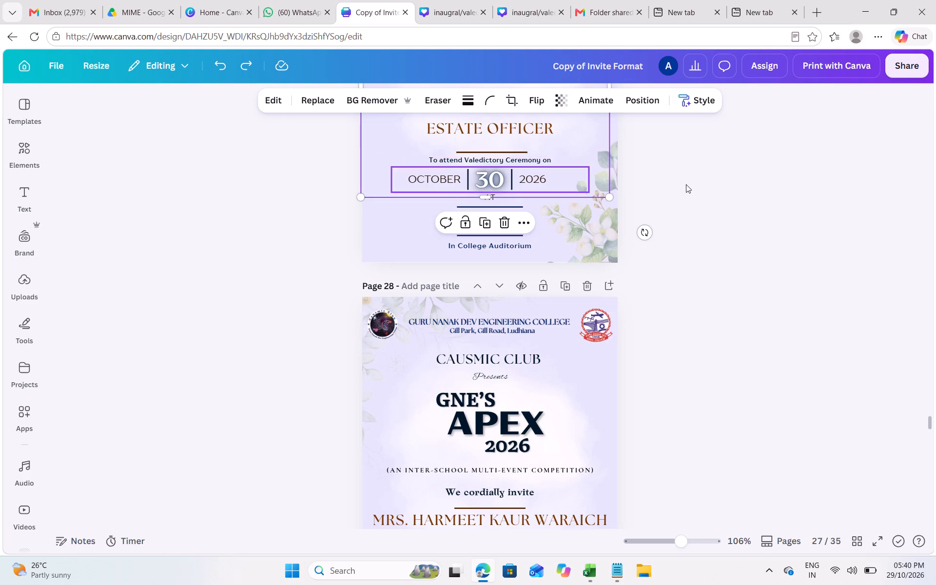
Replace the "As Guest of Honour to grace Valedictory Ceremony" line on page 28 with the copied "To attend Valedictory Ceremony on" text.
left_click(686, 184)
scroll(686, 184, "up", 2)
scroll(686, 184, "down", 3)
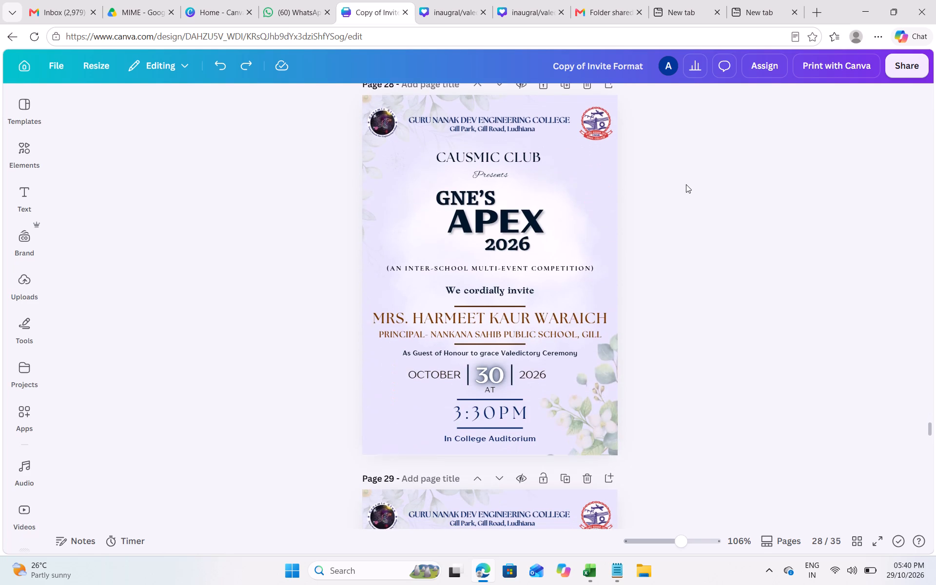
scroll(686, 184, "down", 2)
left_click(535, 315)
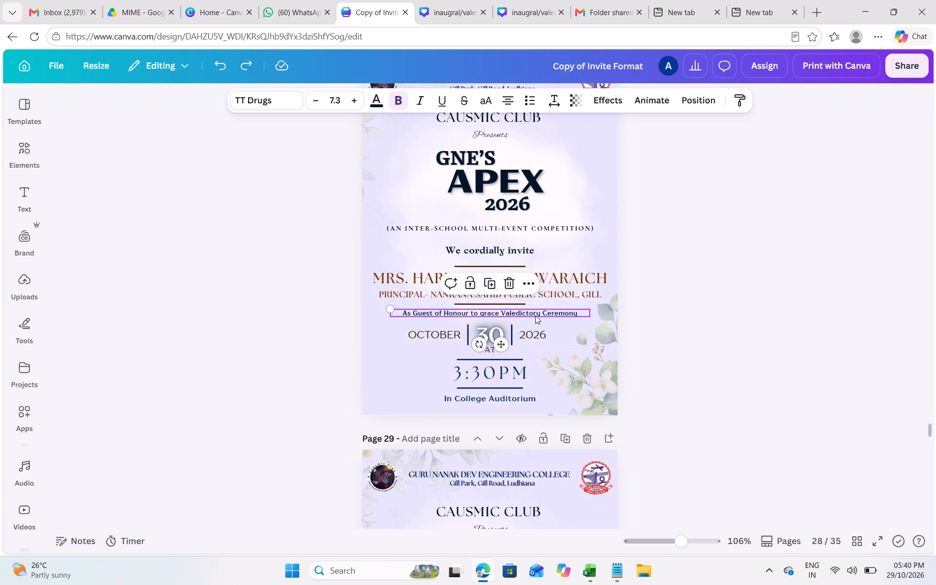
key("Delete")
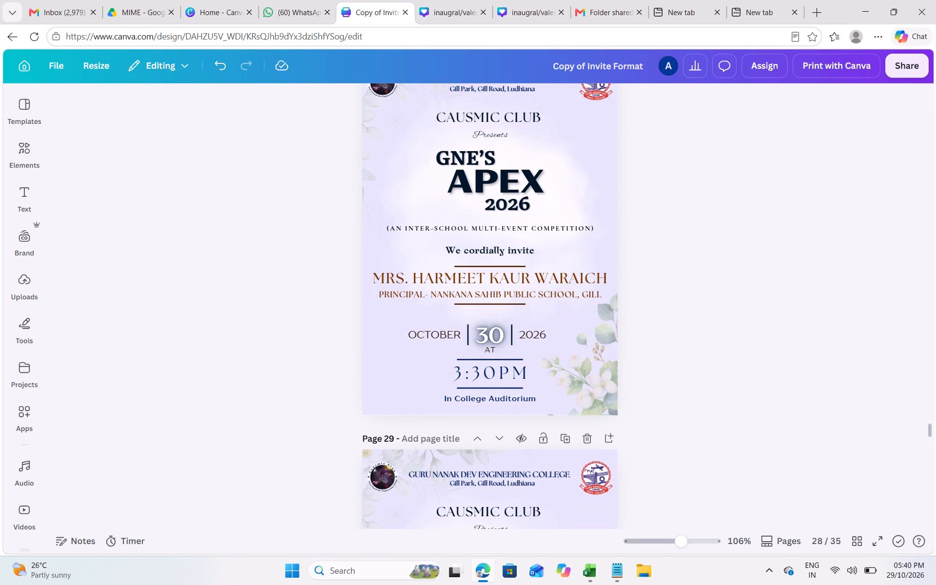
key("ctrl+v")
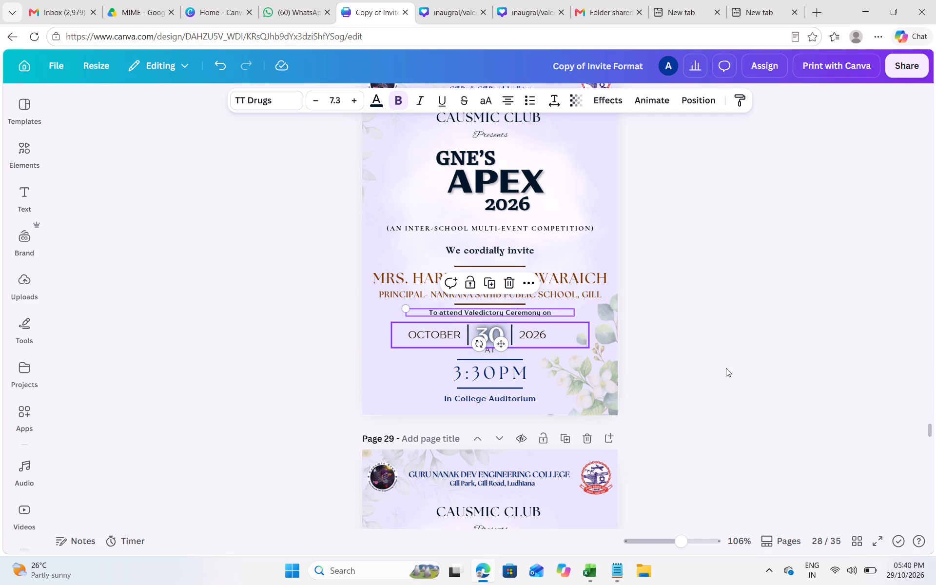
left_click(726, 368)
Delete the principal's designation line beneath the invitee's name on page 28.
double_click(538, 289)
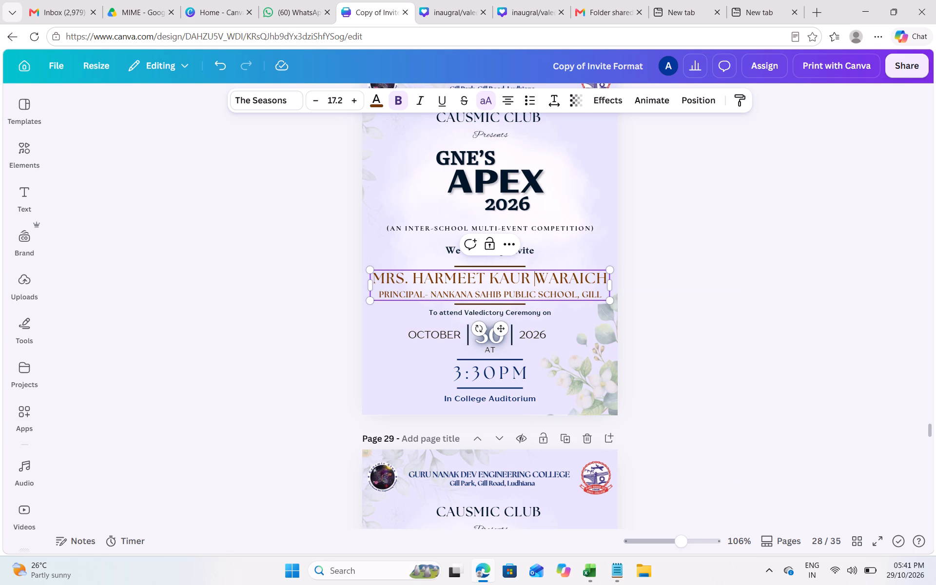
left_click_drag(602, 293, 371, 299)
key("BackSpace")
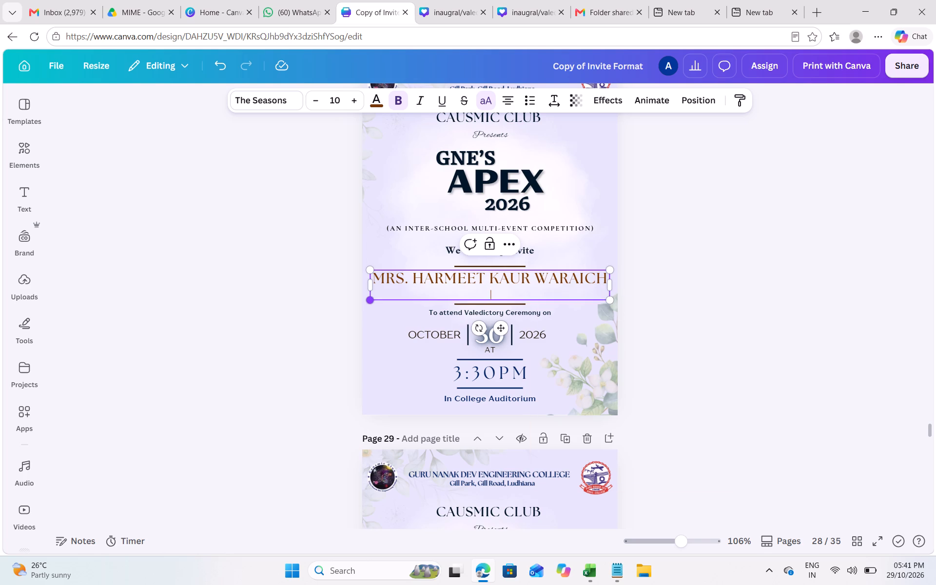
key("BackSpace")
key("BackSpace")
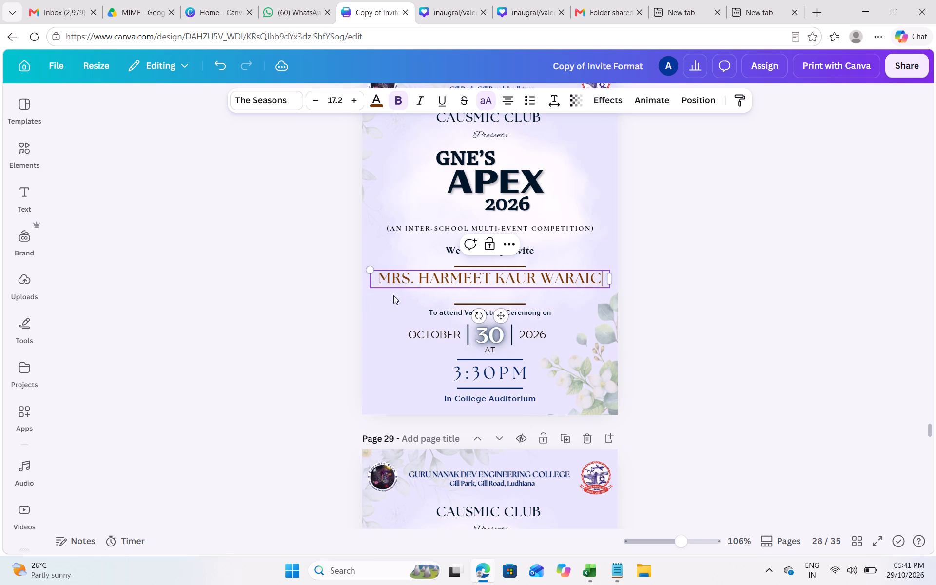
Replace the invitee's name on the page 28 invitation with "Batch of 2021".
left_click_drag(542, 278, 606, 286)
type("bat")
type("ch")
key("space")
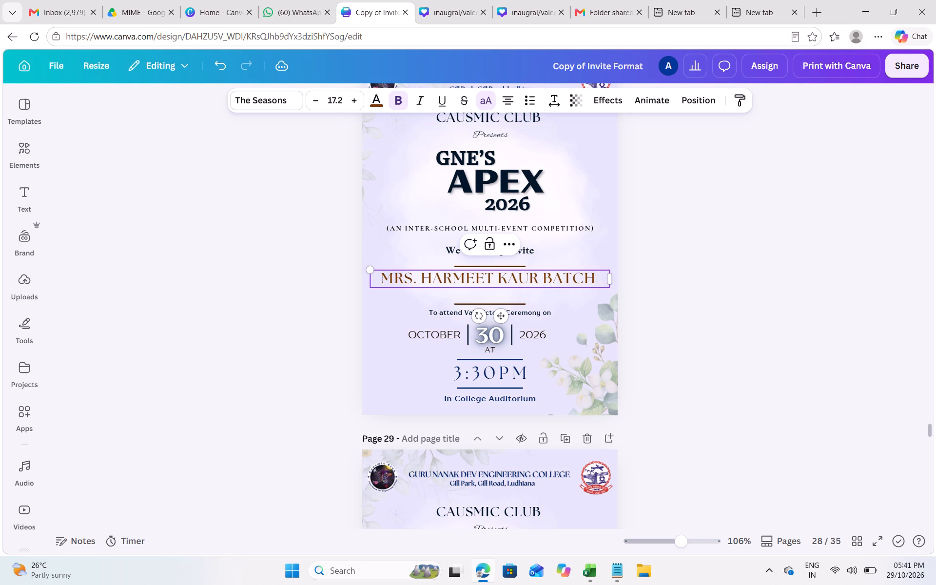
type("of")
key("space")
type("20")
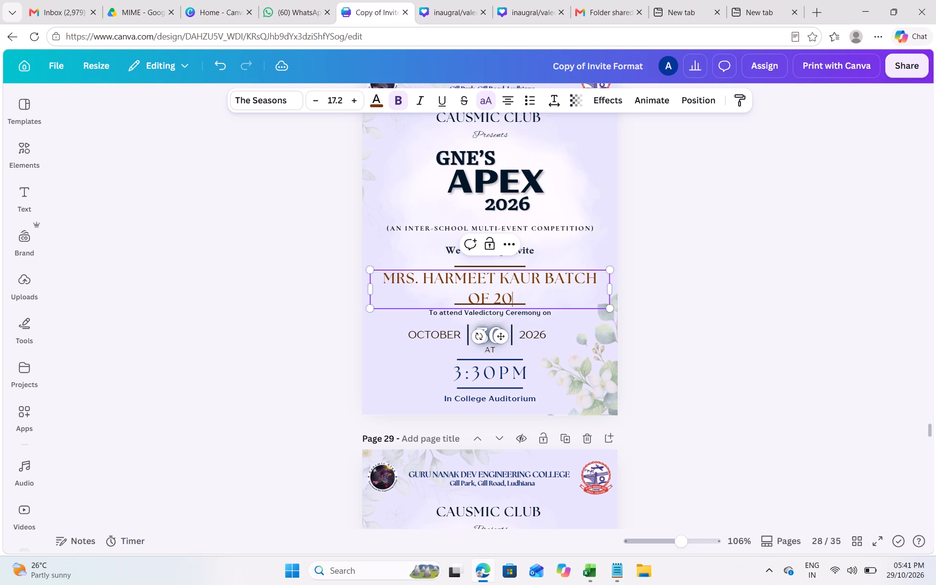
type("21")
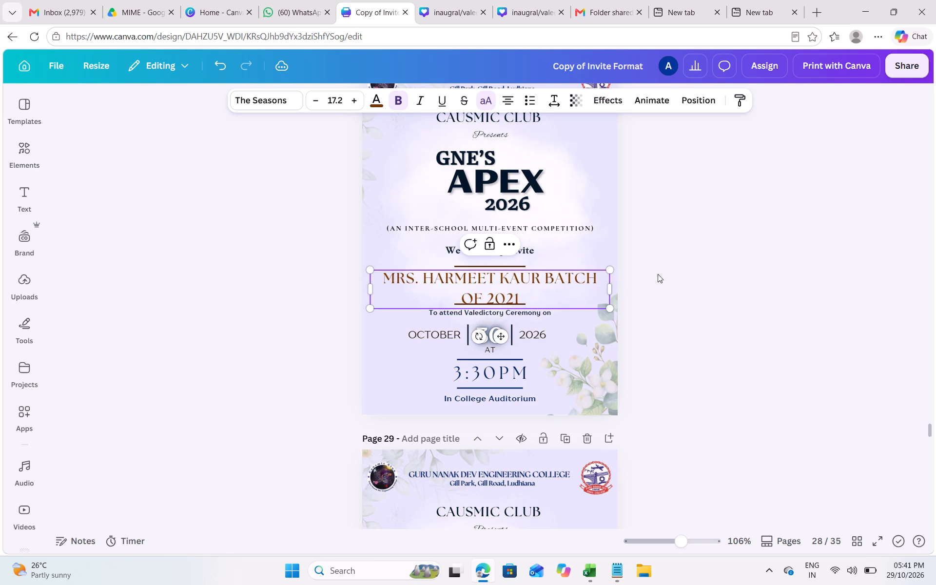
key("1")
left_click_drag(546, 286, 395, 291)
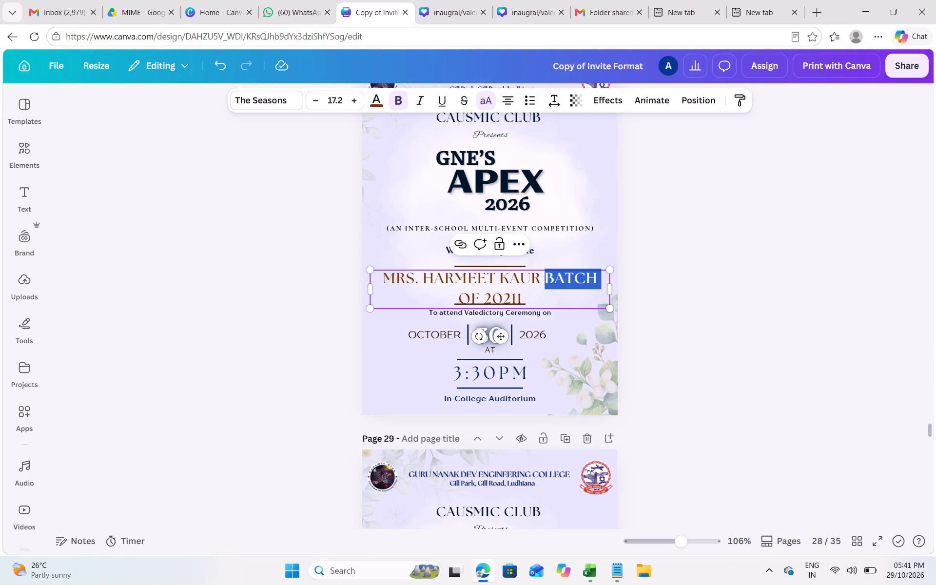
left_click_drag(543, 279, 341, 286)
left_click_drag(341, 286, 367, 283)
key("BackSpace")
key("Right")
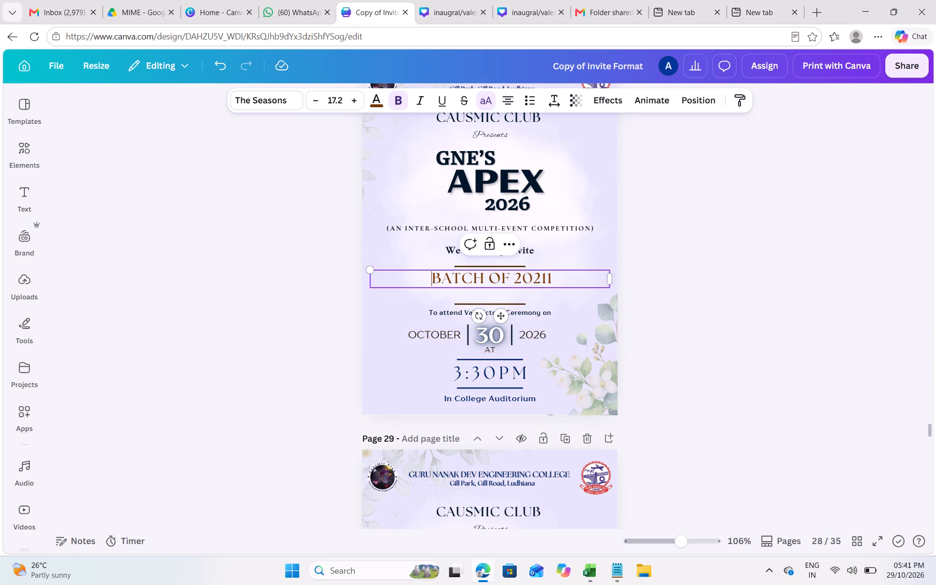
key("BackSpace")
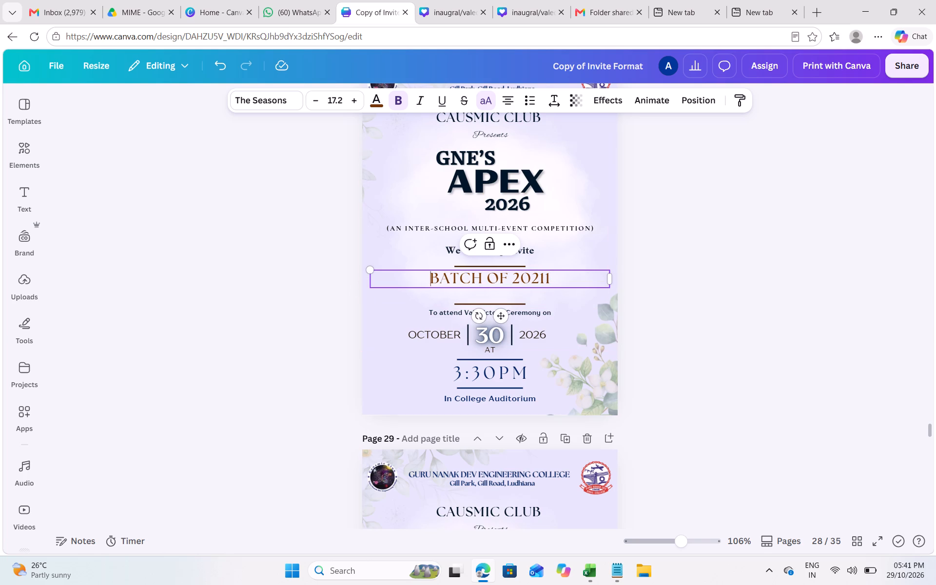
left_click(553, 279)
key("BackSpace")
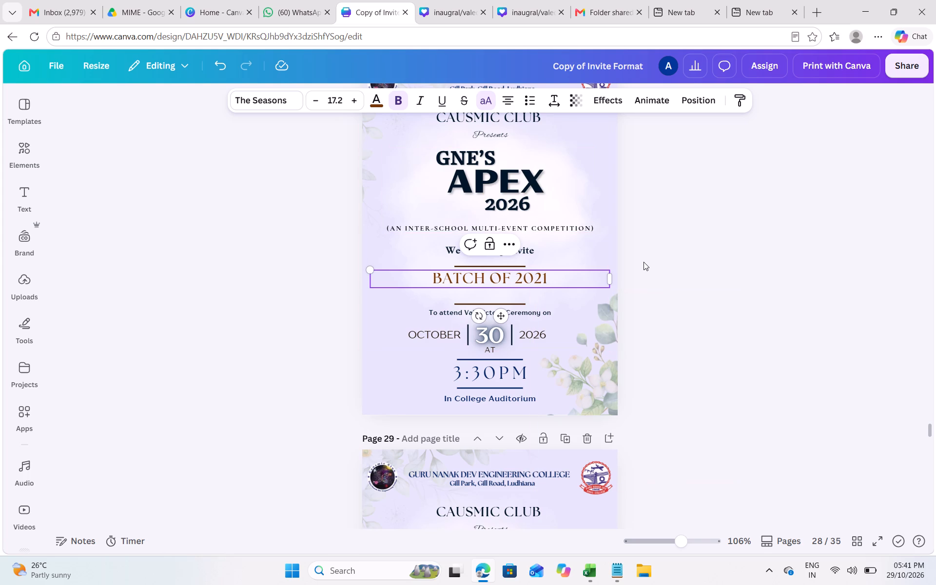
left_click(642, 269)
Nudge the "Batch of 2021" text down so it sits between the two brown divider lines on page 28.
left_click(527, 280)
key("Down")
key("Down")
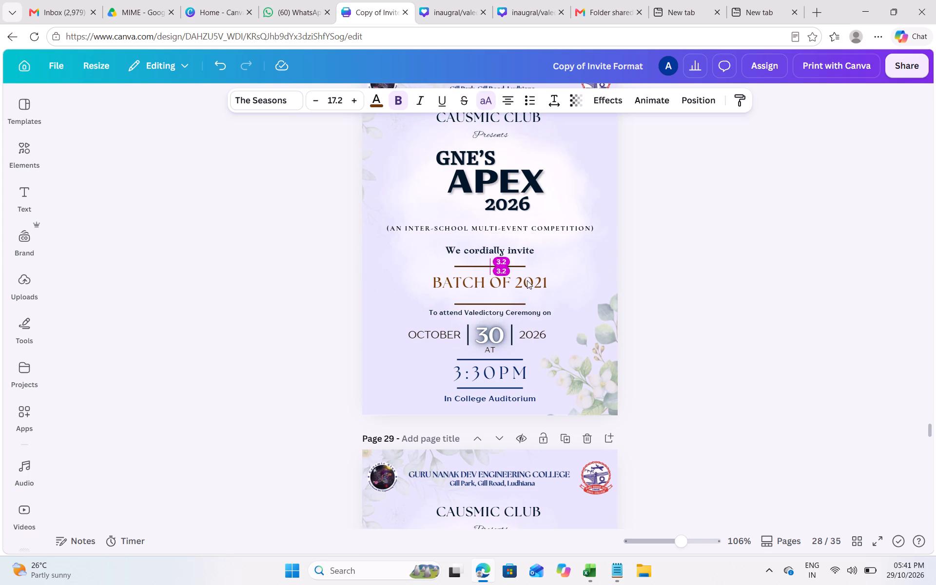
key("Down")
key("Down")
key("Up")
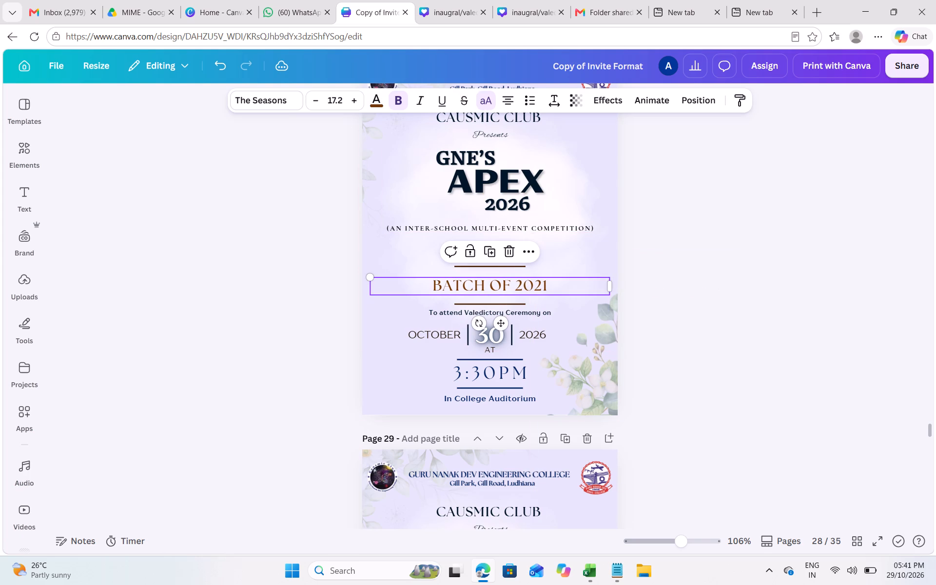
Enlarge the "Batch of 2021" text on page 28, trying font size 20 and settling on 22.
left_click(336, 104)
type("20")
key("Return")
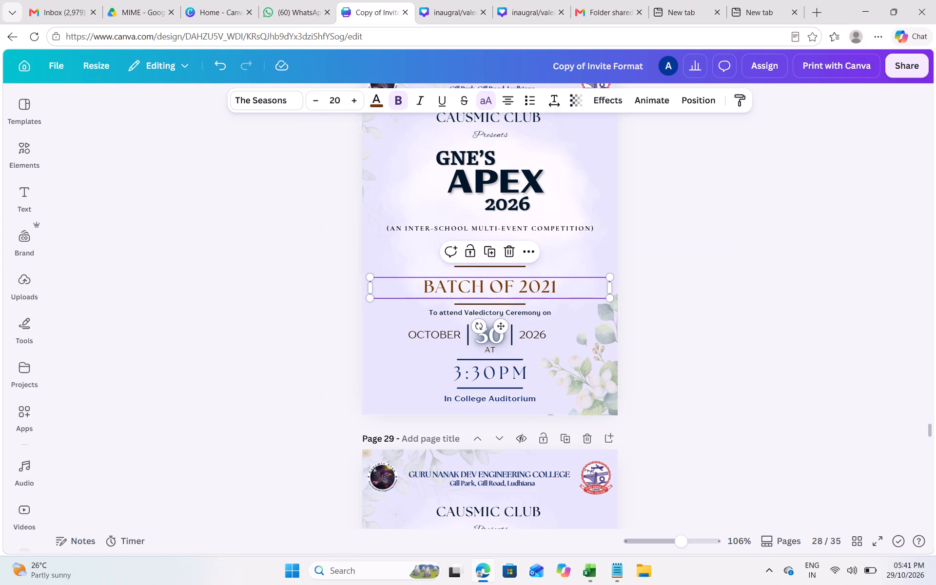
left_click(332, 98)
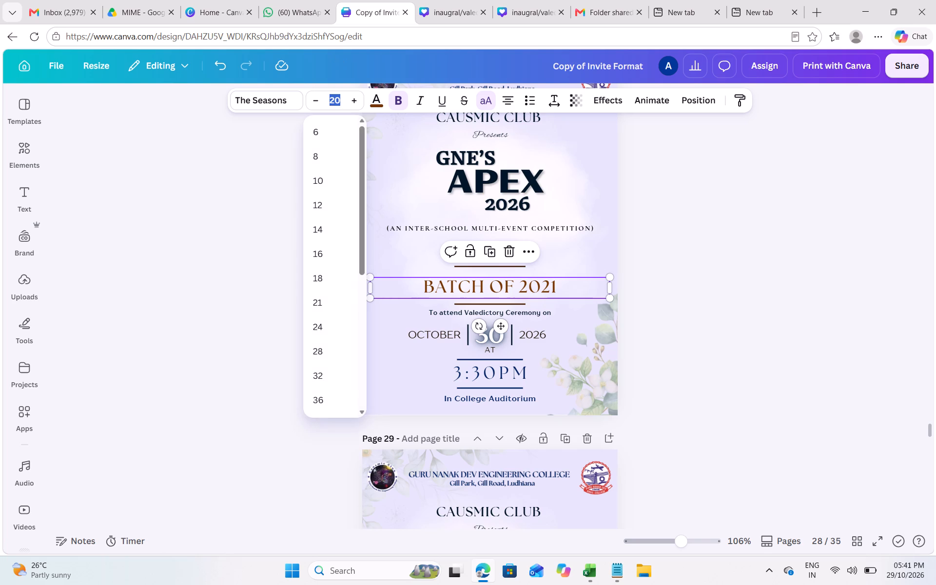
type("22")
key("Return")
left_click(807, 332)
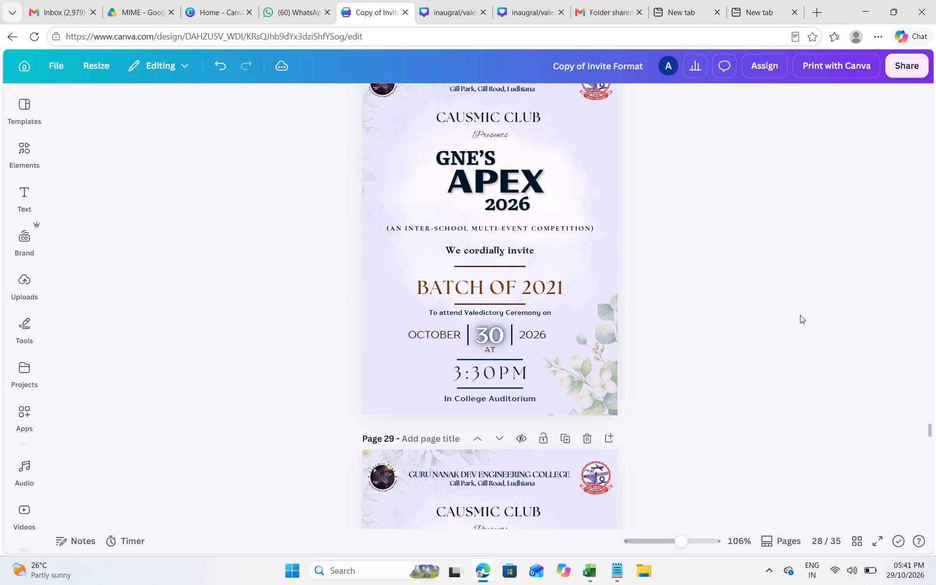
Adjust the vertical position of "Batch of 2021" on page 28, nudging it slightly up between the brown divider lines.
left_click(510, 288)
key("Up")
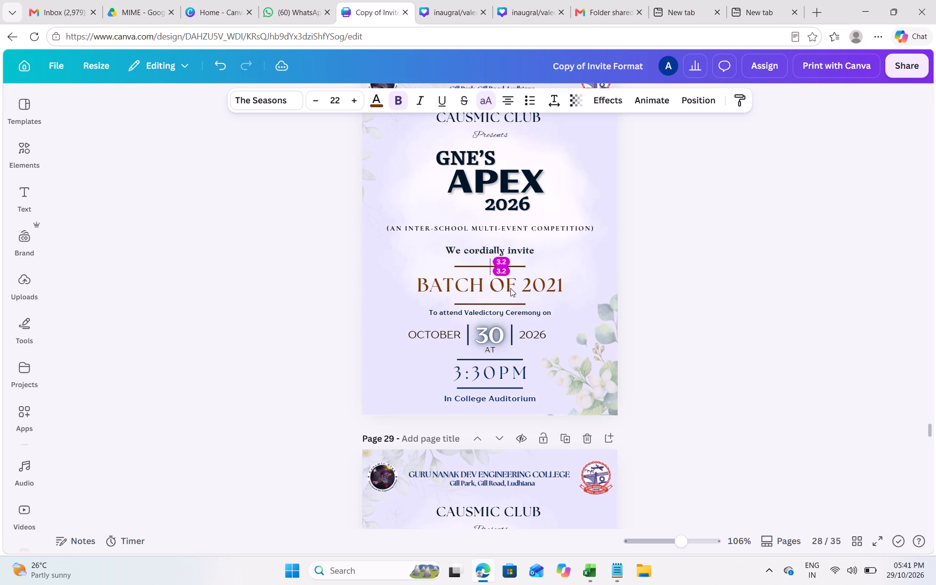
key("Up")
key("Down")
key("Down")
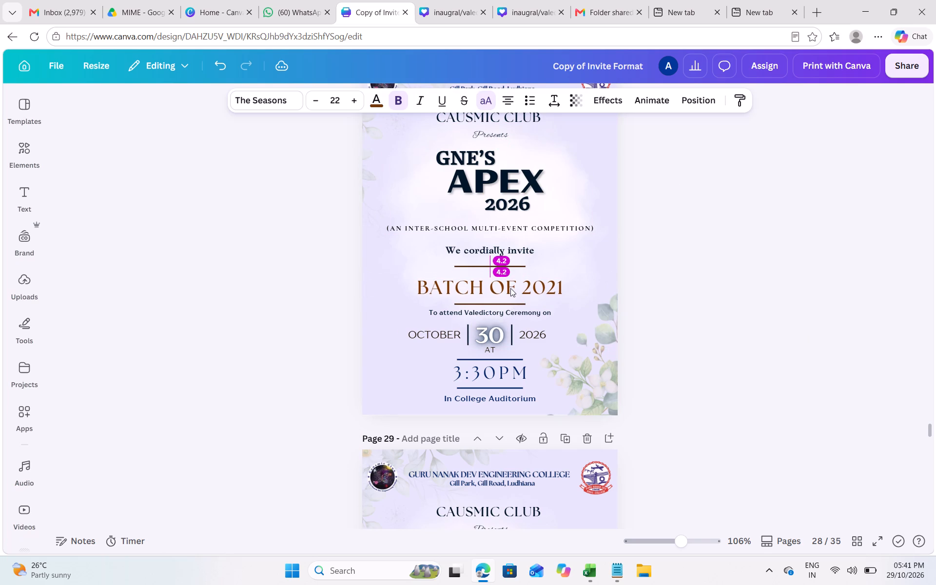
left_click(628, 302)
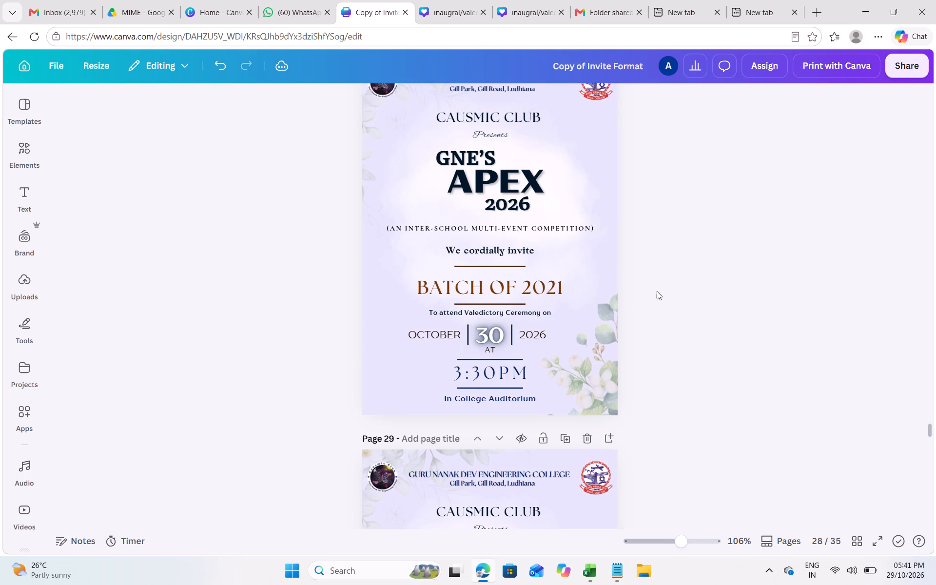
left_click(468, 285)
key("Up")
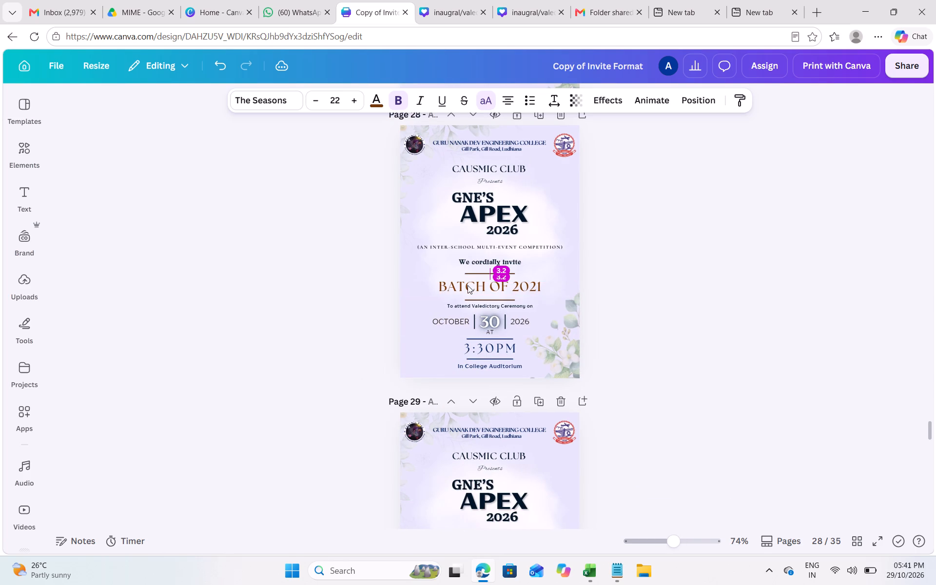
left_click(668, 292)
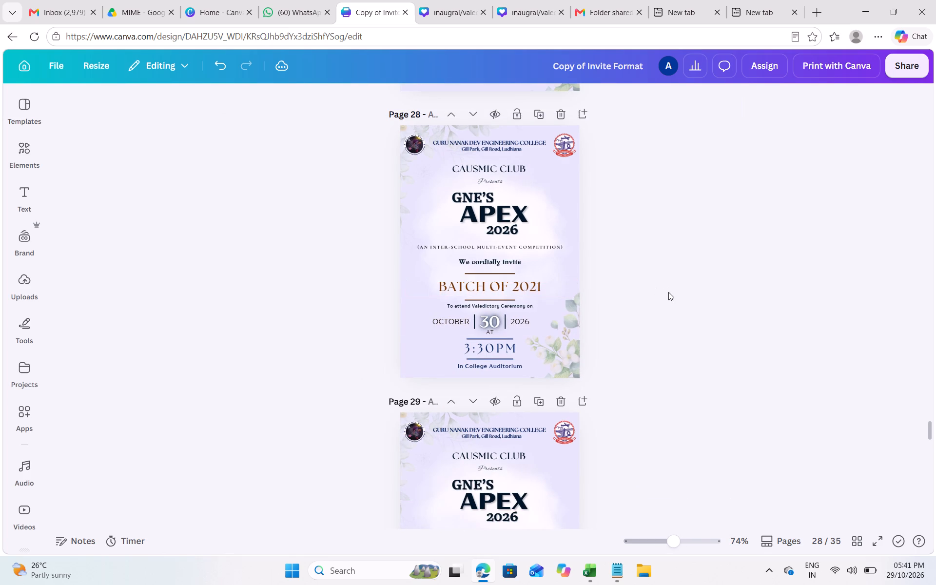
Set the "Batch of 2021" text on page 28 to font size 25.
left_click(492, 288)
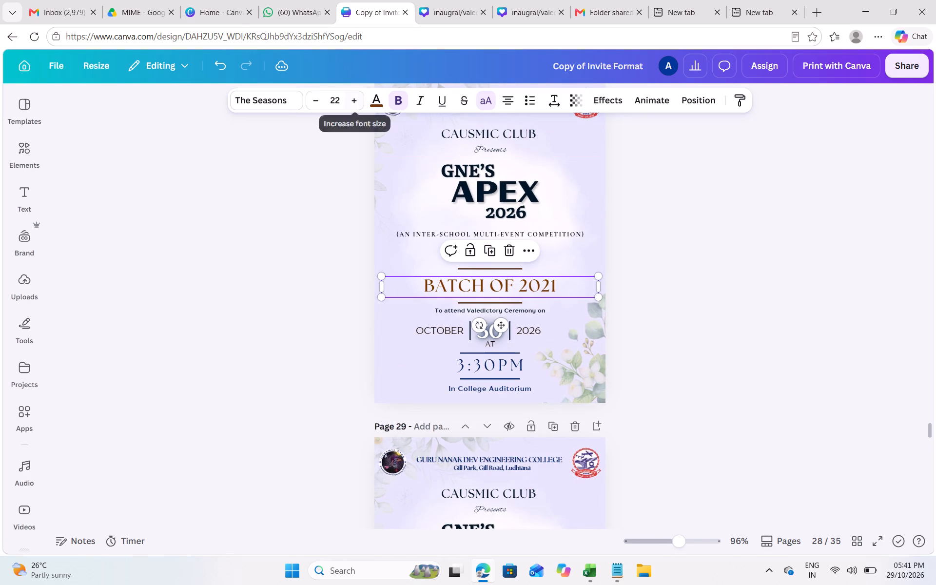
left_click(336, 100)
type("25")
key("Return")
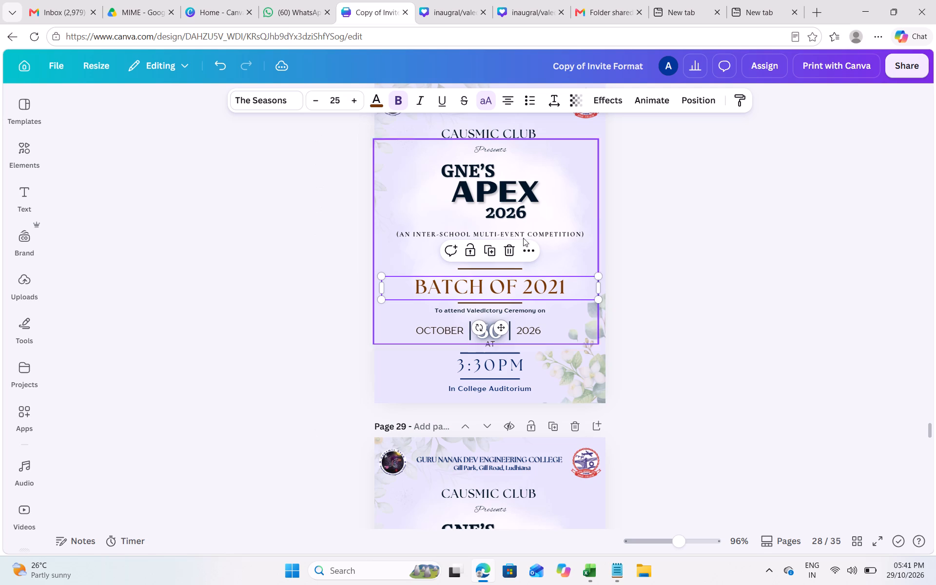
left_click(666, 334)
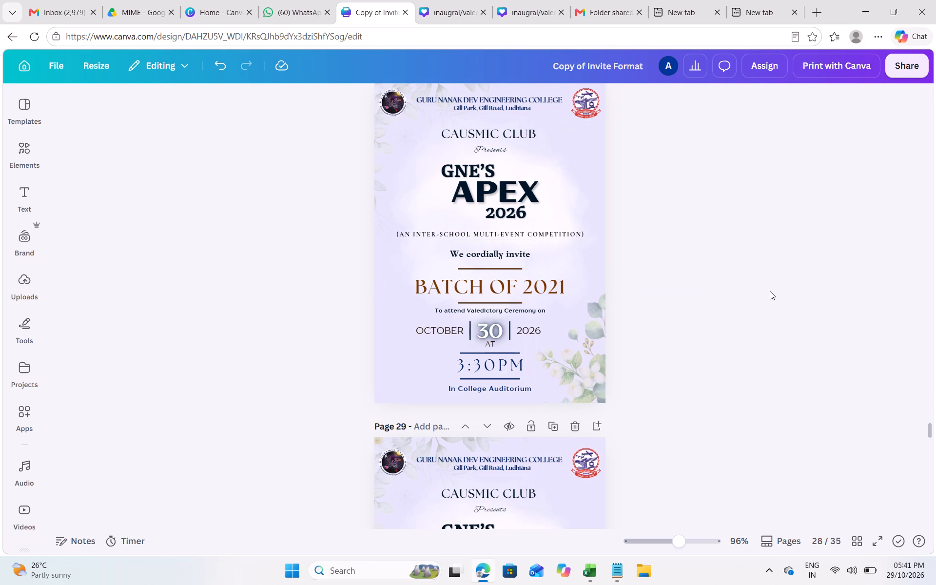
Fine-tune the vertical position of the enlarged "Batch of 2021" text so it is centred between the brown divider lines.
left_click(511, 290)
key("Up")
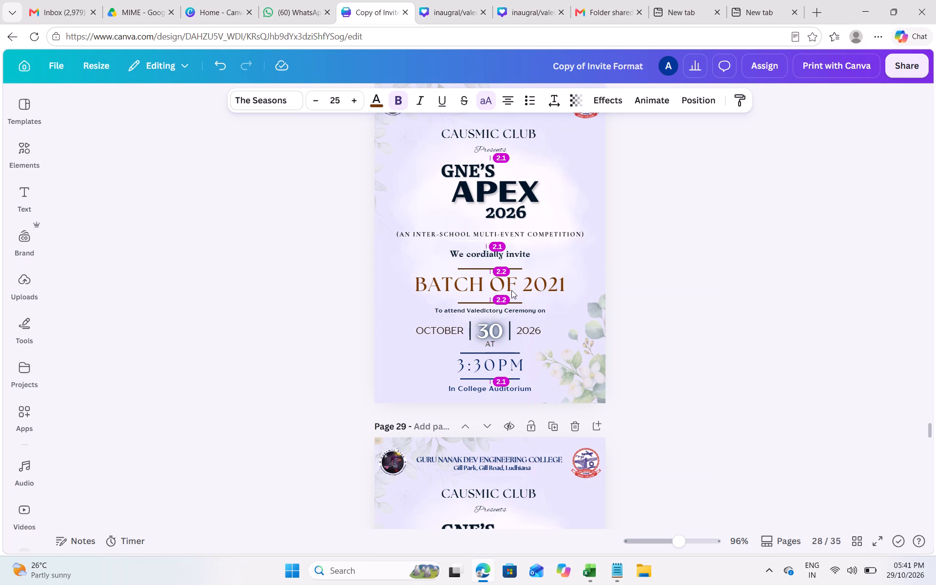
key("Down")
left_click(662, 284)
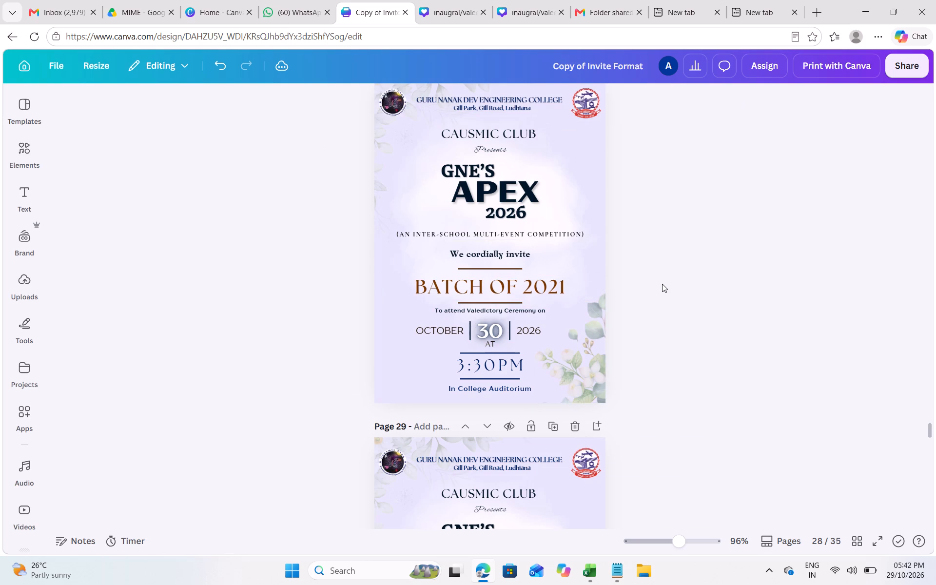
left_click(554, 288)
key("Up")
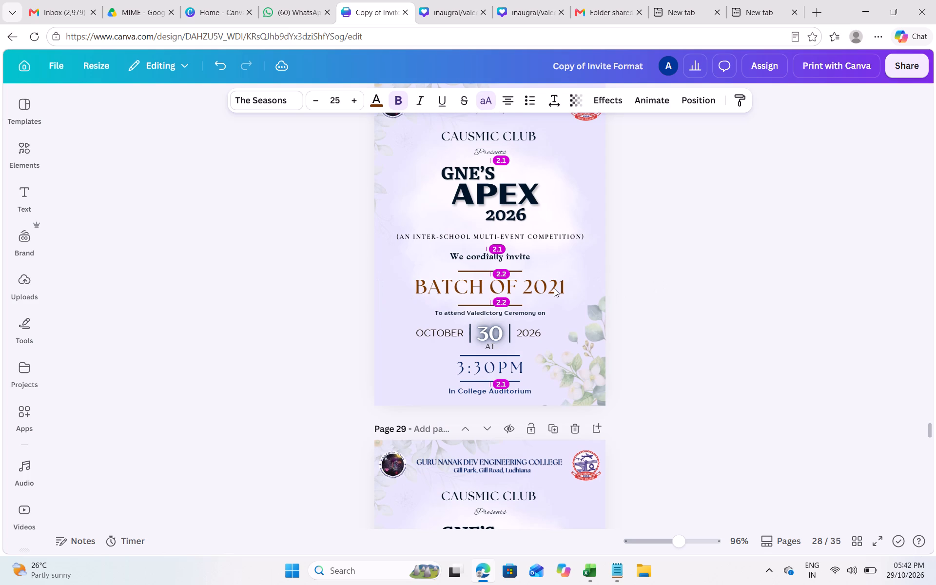
left_click(669, 307)
left_click(518, 285)
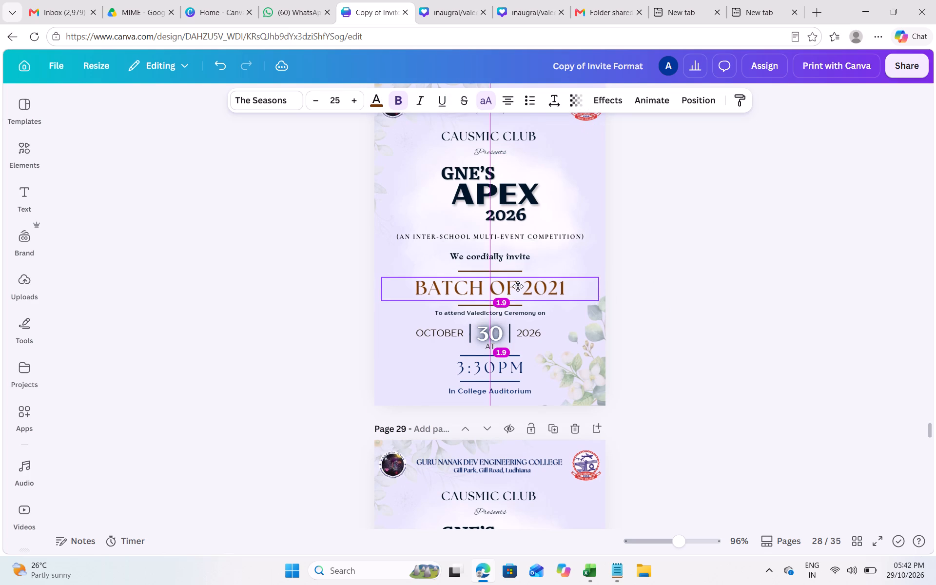
left_click(682, 263)
Duplicate the finished "Batch of 2021" invitation on page 28.
scroll(632, 219, "up", 1)
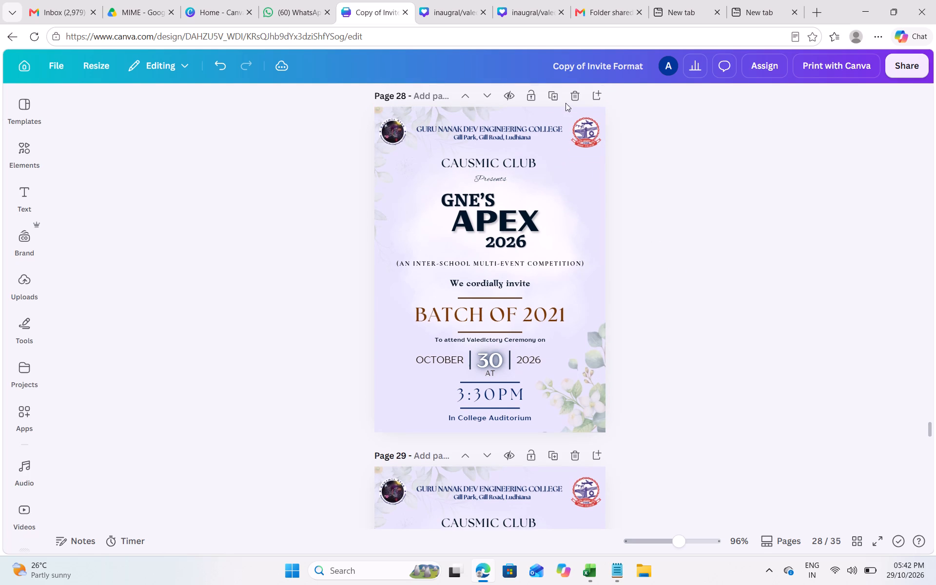
left_click(552, 93)
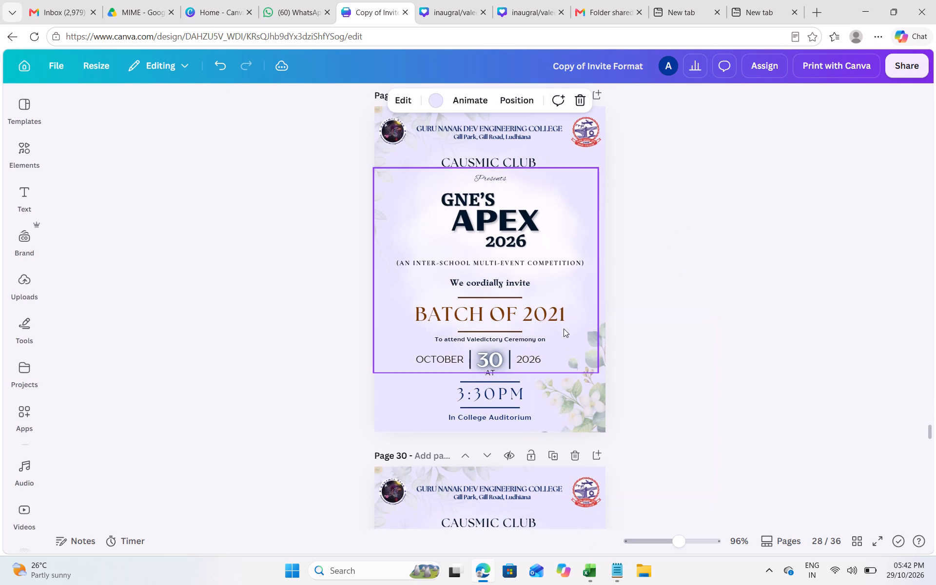
Change the invitee text on the duplicated invitation, page 29, to "Batch of 2022".
left_click(561, 320)
left_click(564, 316)
left_click(562, 317)
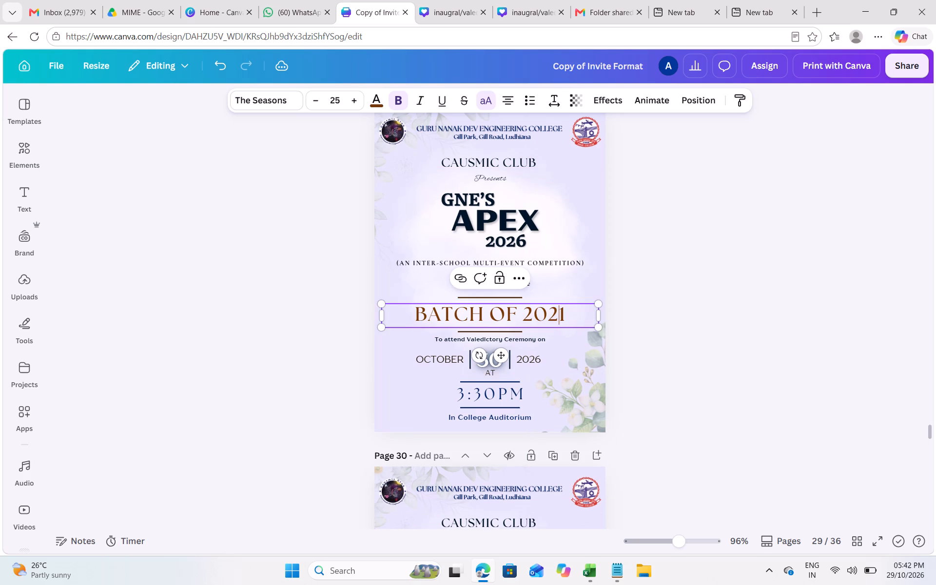
key("Right")
key("BackSpace")
key("2")
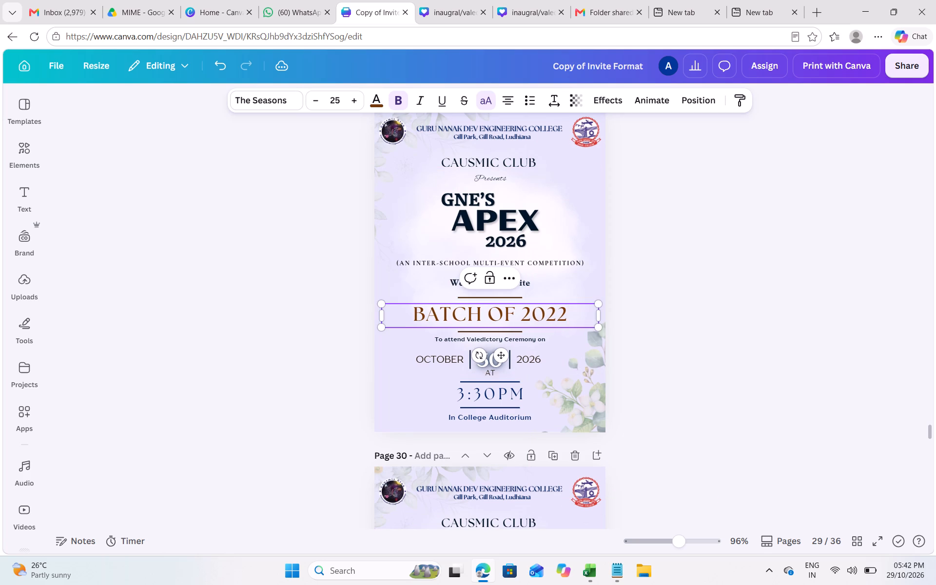
left_click(776, 380)
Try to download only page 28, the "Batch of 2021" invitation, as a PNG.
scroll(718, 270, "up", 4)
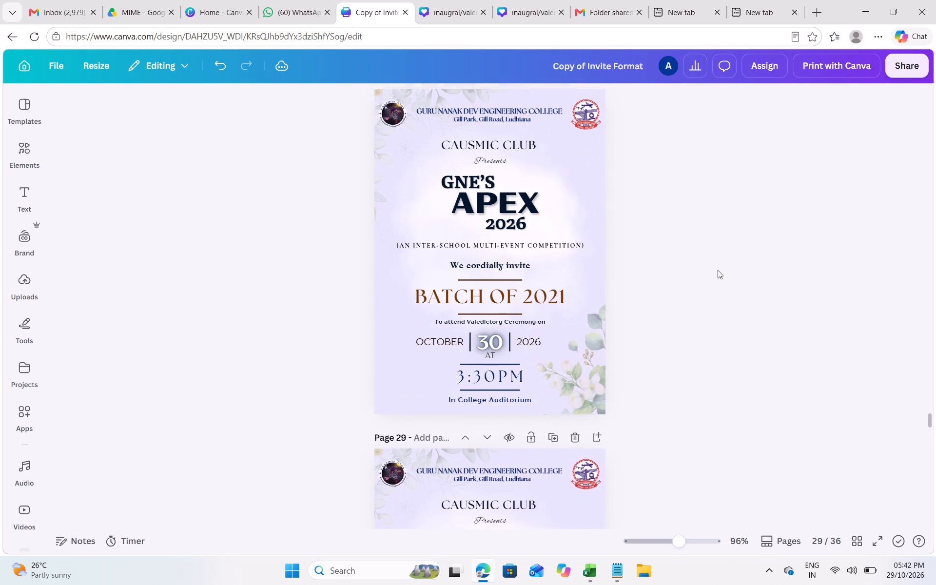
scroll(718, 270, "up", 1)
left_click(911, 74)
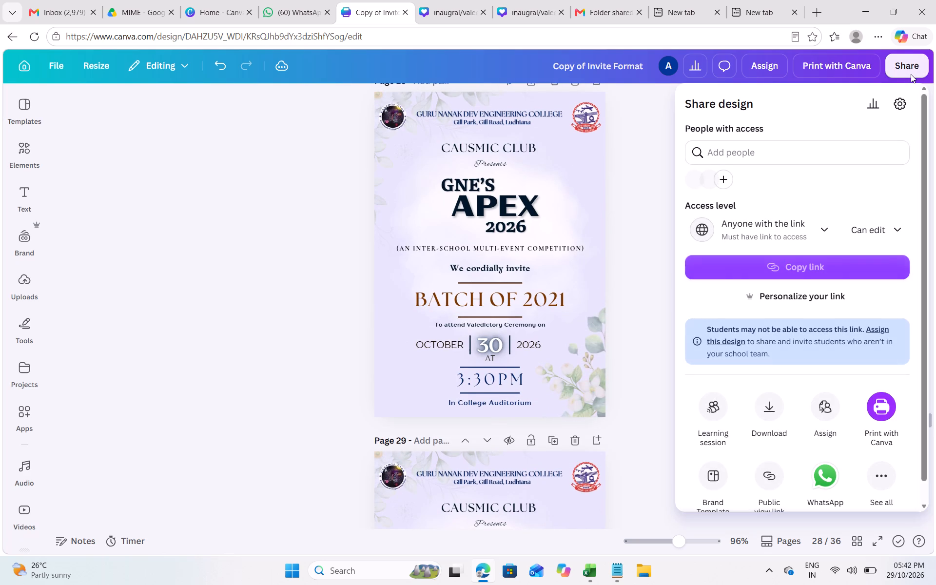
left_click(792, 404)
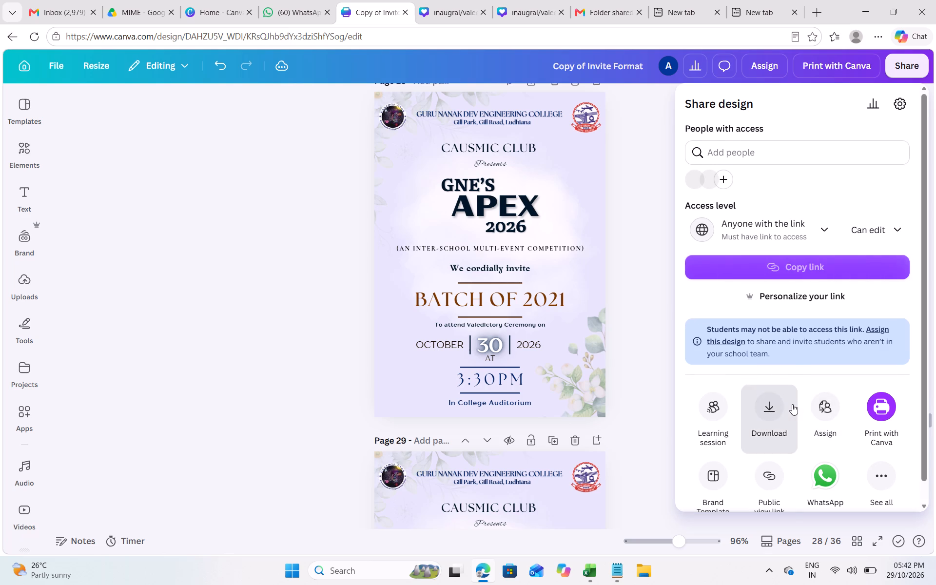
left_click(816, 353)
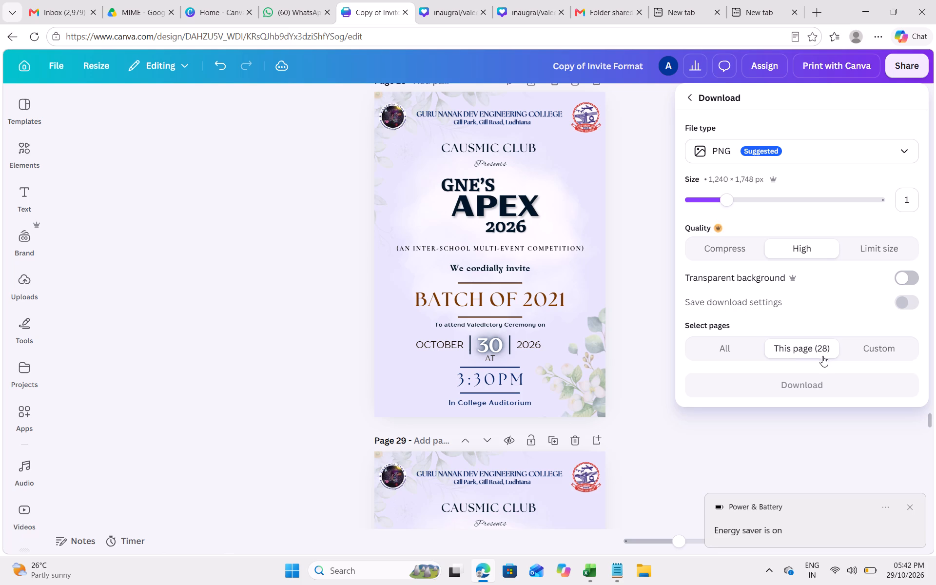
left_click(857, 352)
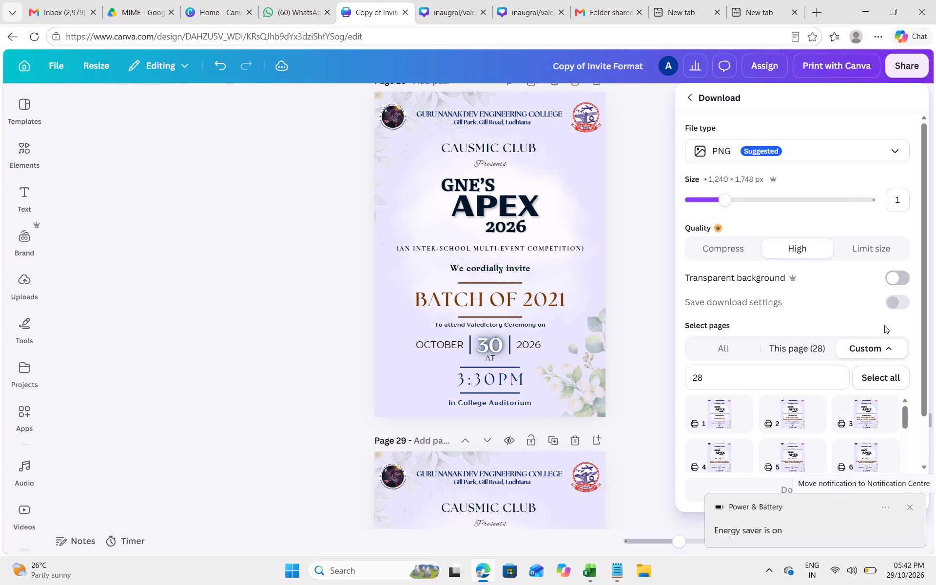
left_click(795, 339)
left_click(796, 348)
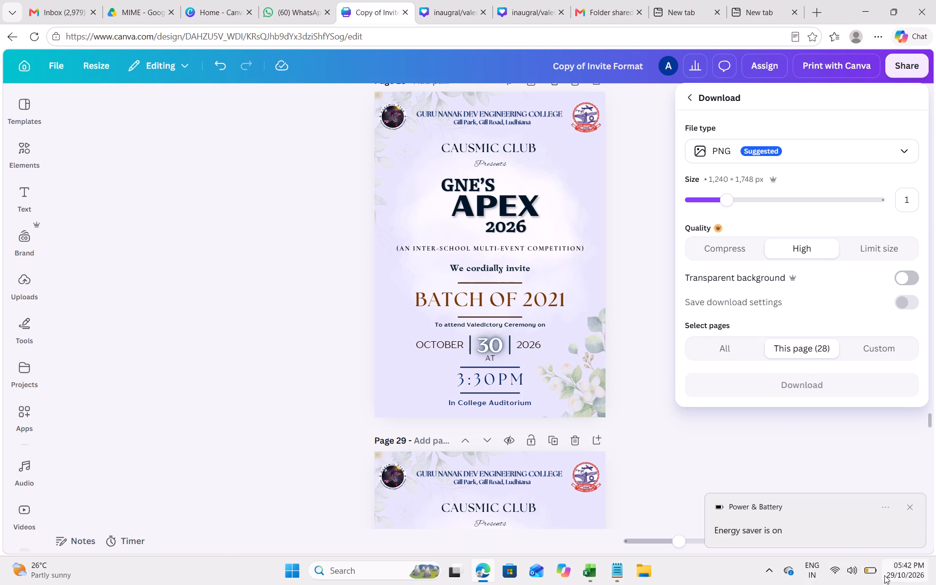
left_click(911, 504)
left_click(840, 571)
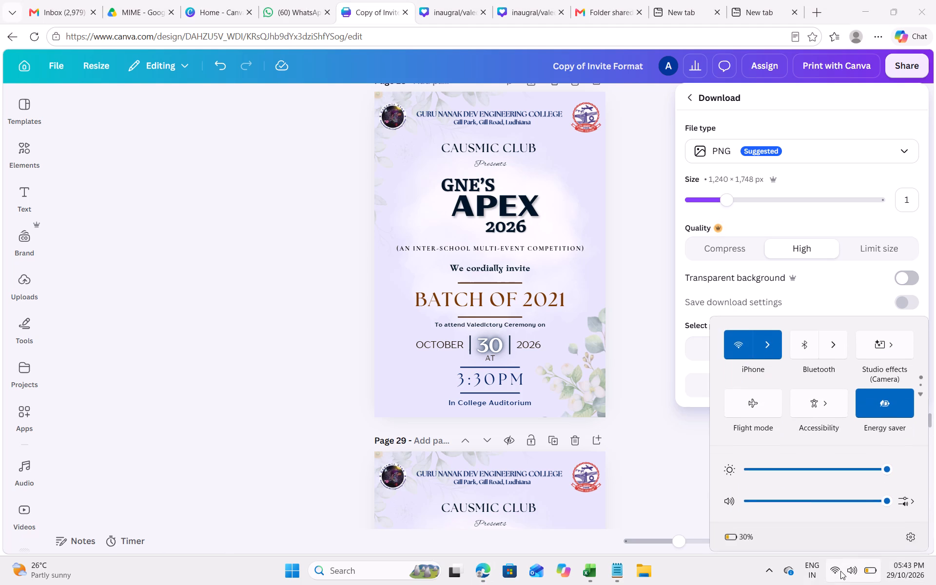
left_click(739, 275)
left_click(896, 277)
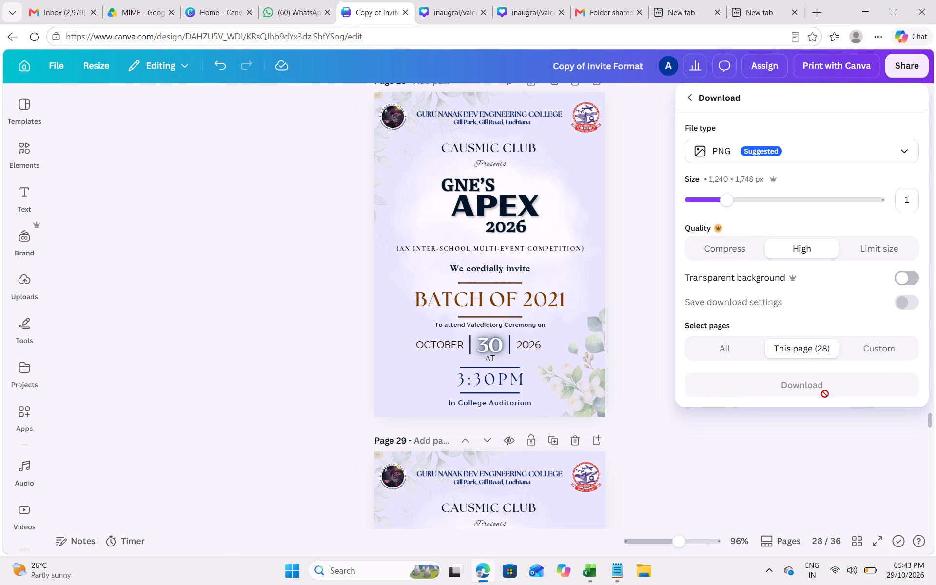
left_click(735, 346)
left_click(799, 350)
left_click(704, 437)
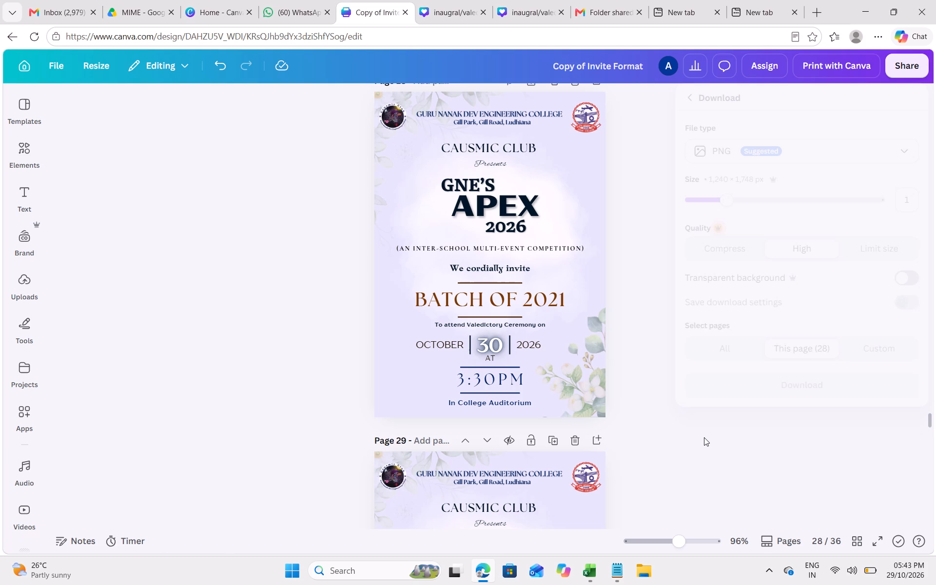
Download only page 28, the "Batch of 2021" invitation, as a PNG.
scroll(565, 272, "up", 1)
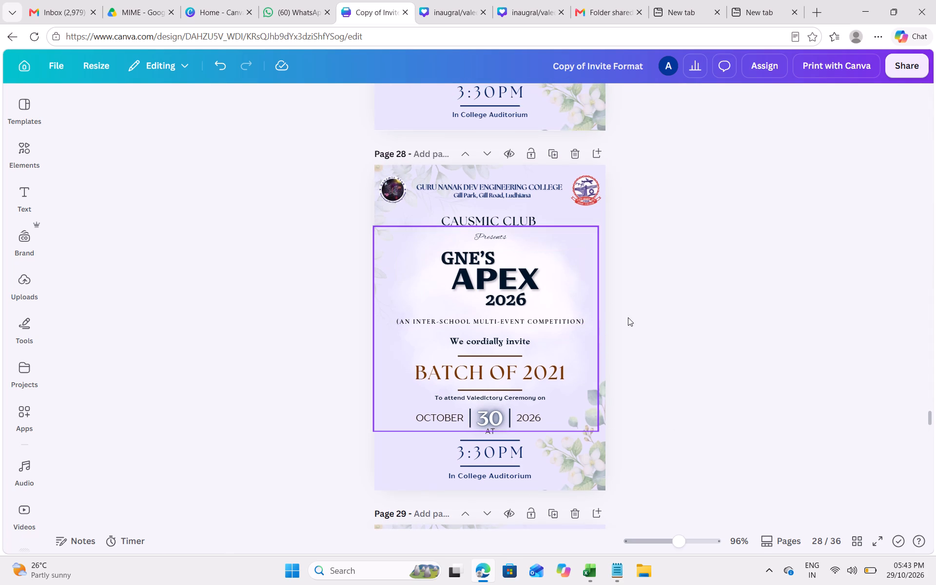
left_click(903, 67)
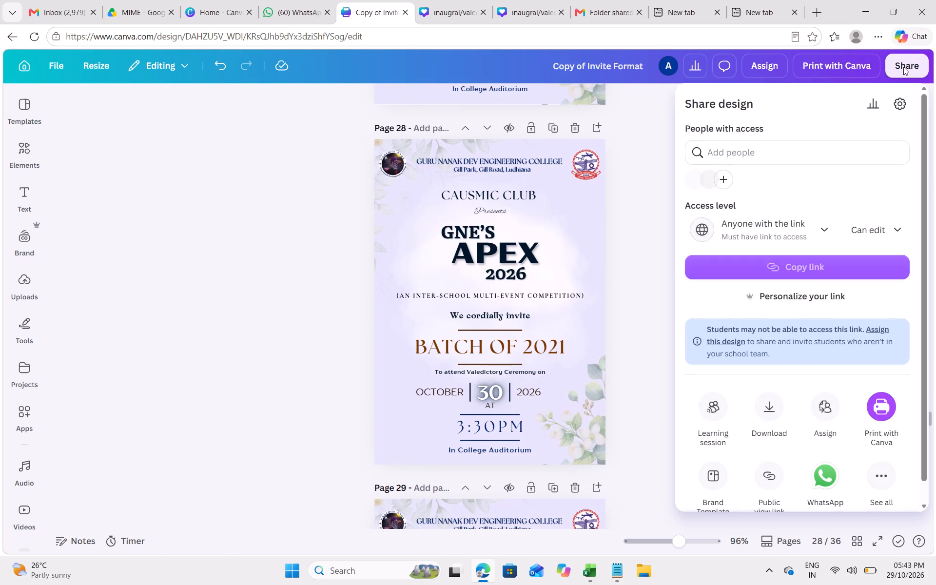
left_click(773, 413)
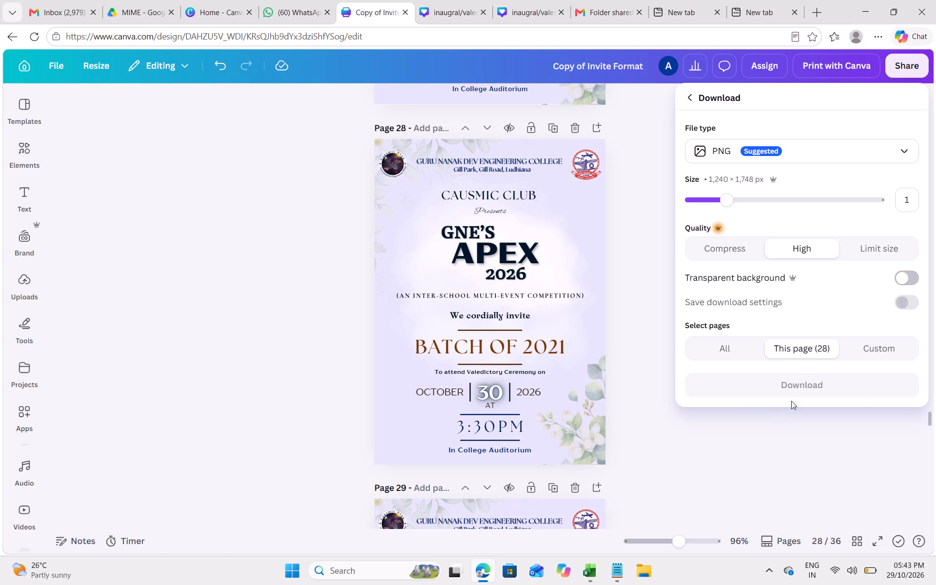
left_click(802, 390)
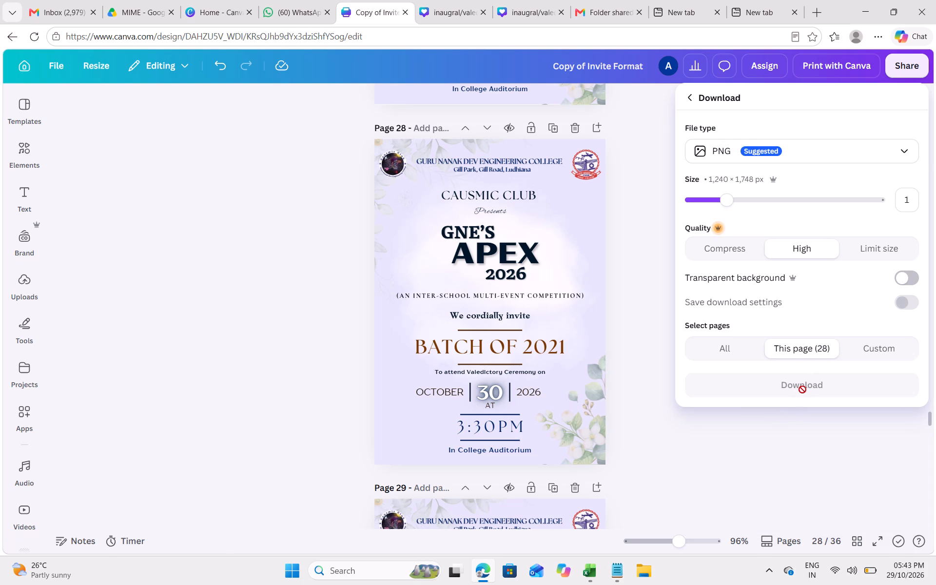
triple_click(803, 389)
left_click(803, 389)
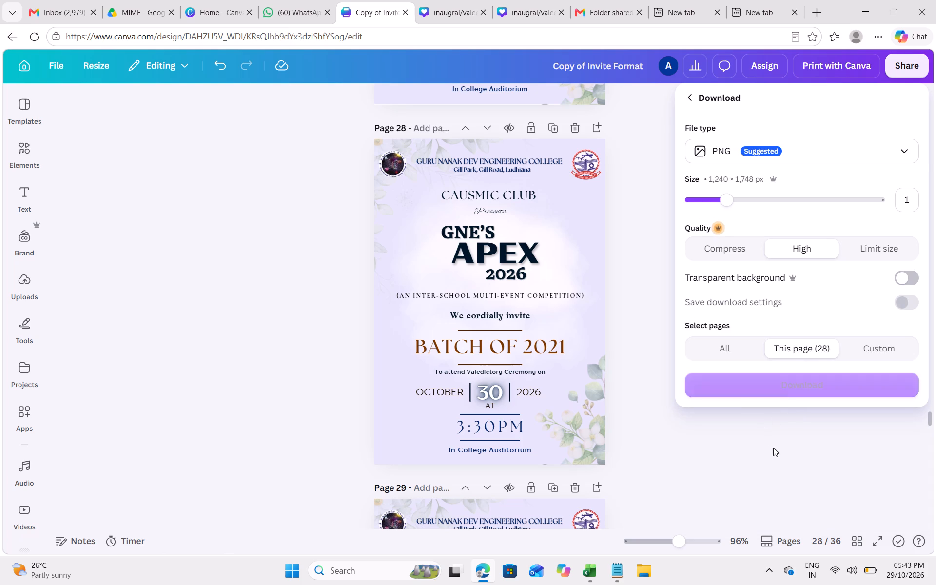
left_click(791, 384)
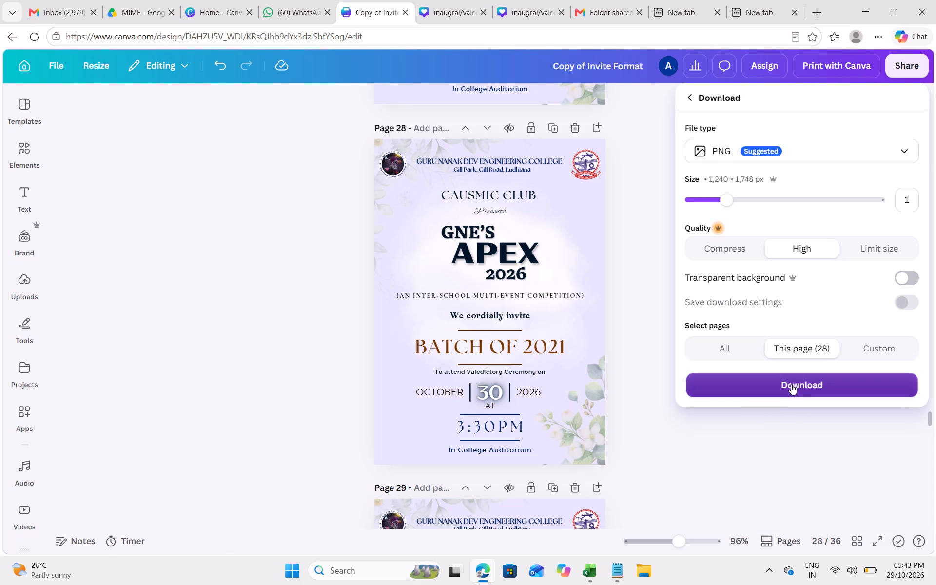
scroll(664, 292, "down", 1)
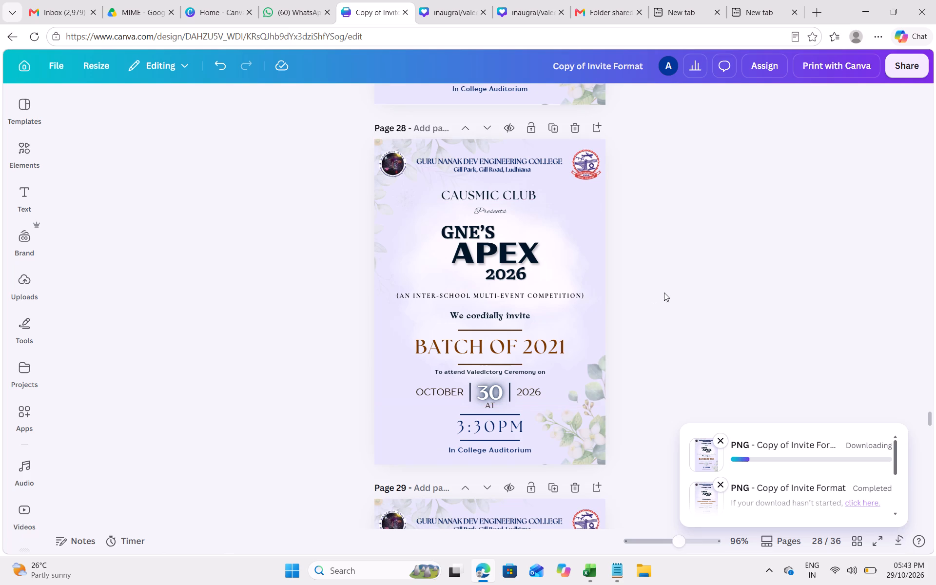
Download only page 29, the "Batch of 2022" invitation, as a PNG.
scroll(664, 292, "down", 4)
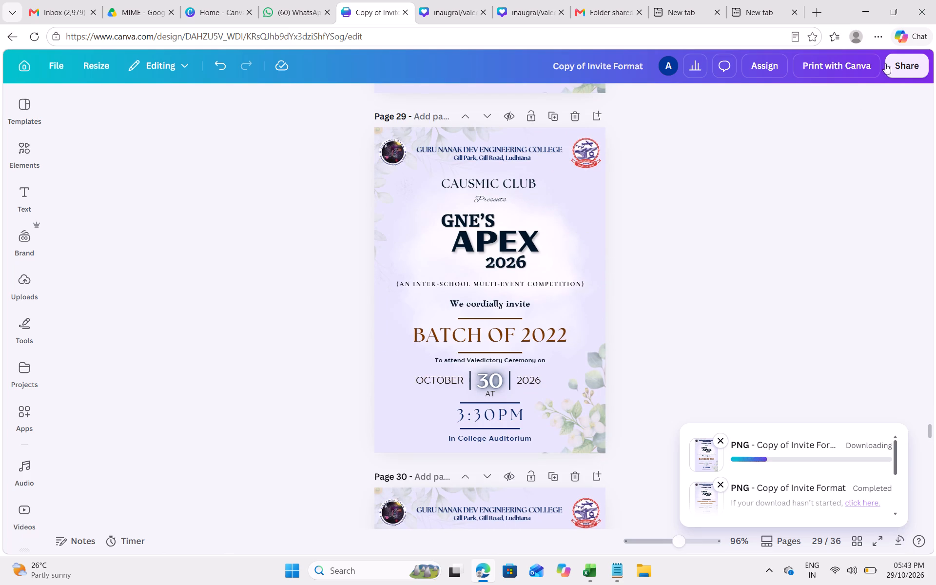
left_click(916, 72)
left_click(761, 405)
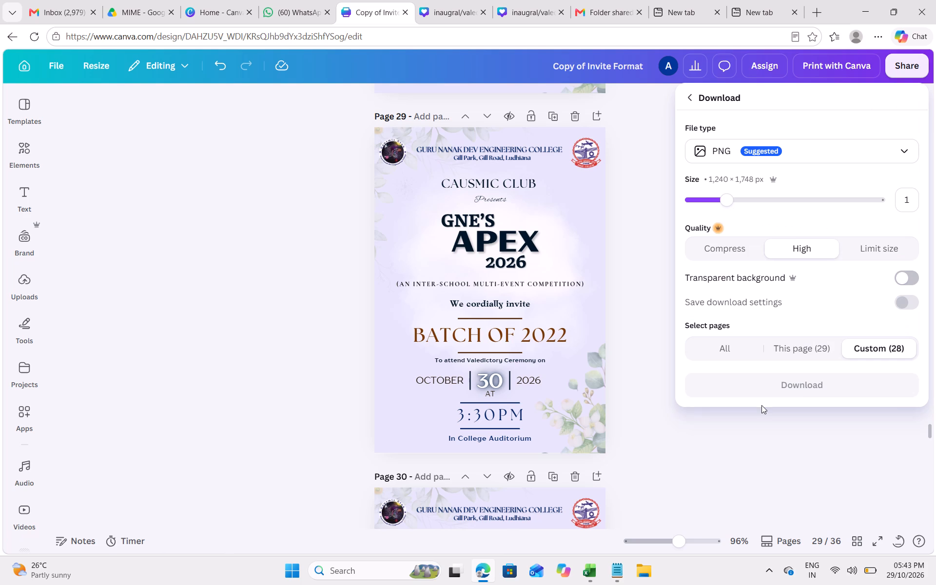
left_click(798, 349)
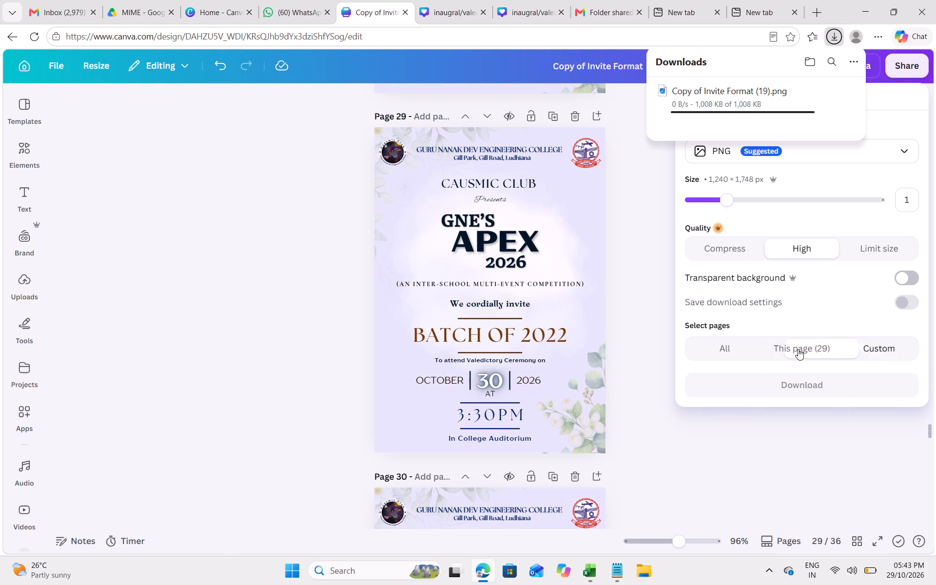
left_click_drag(798, 349, 810, 379)
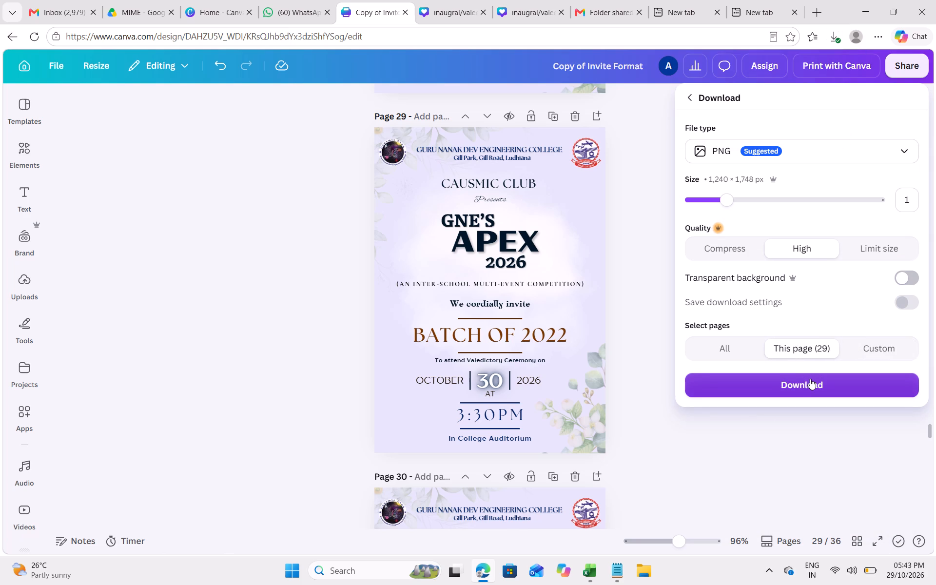
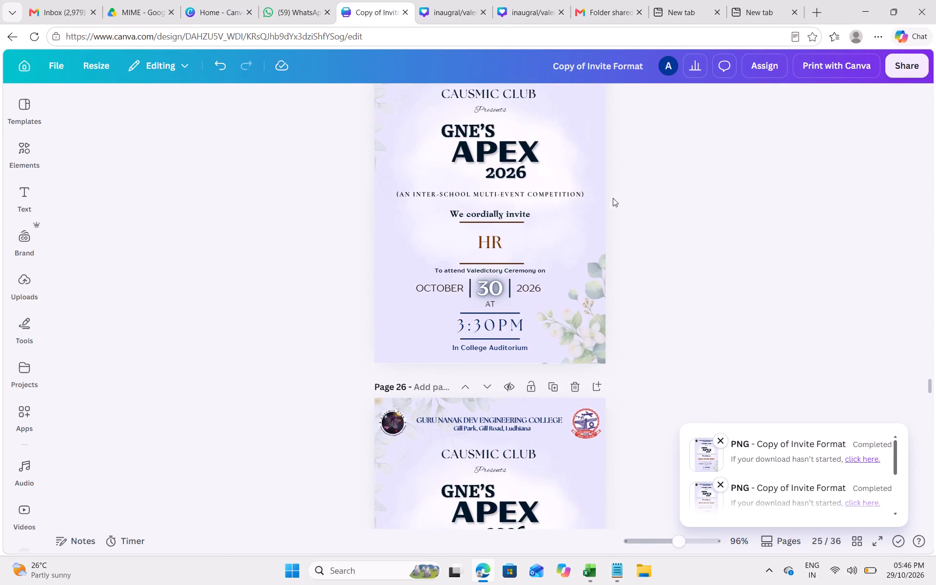
Duplicate the "Superintendent Academic Office with Staff" invitation on page 24.
scroll(613, 198, "up", 4)
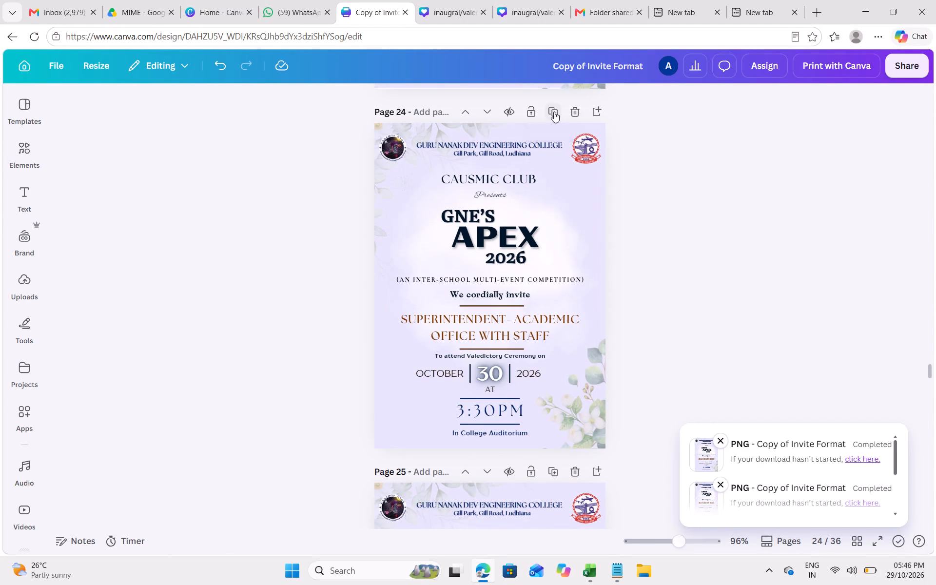
left_click(554, 112)
scroll(543, 271, "down", 2)
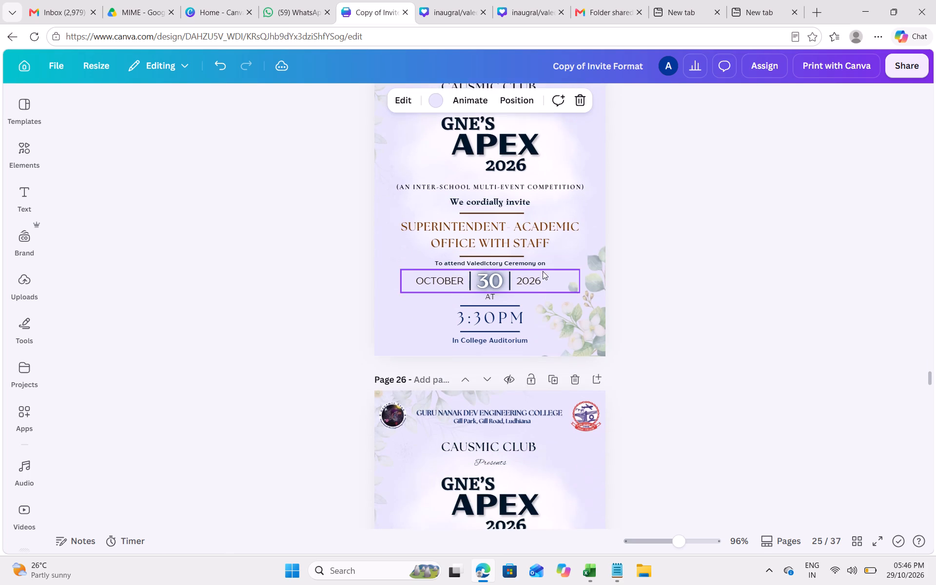
Replace the invitee text on page 25 with "Public Relationship Officer with Team", breaking the line before "with Team".
scroll(543, 271, "down", 2)
scroll(543, 271, "up", 2)
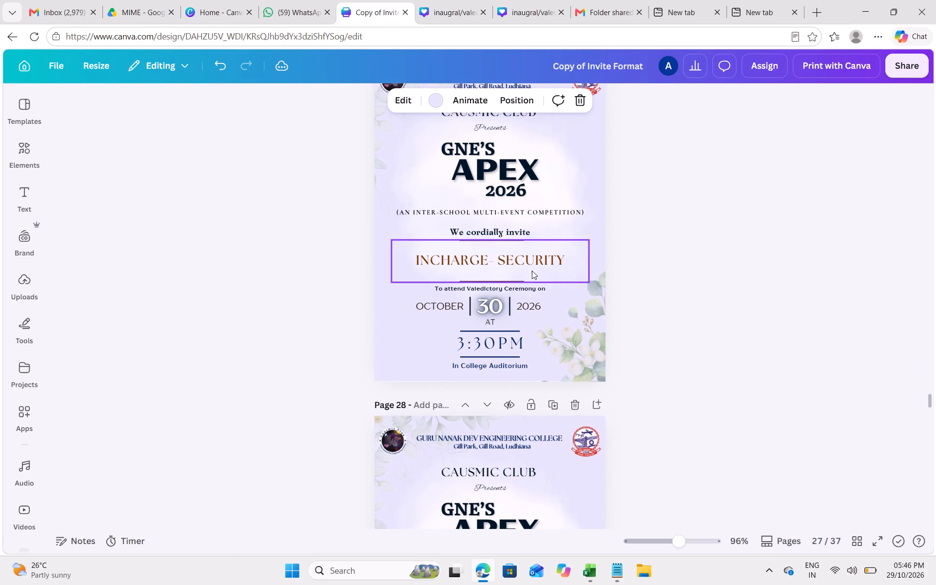
scroll(526, 281, "up", 5)
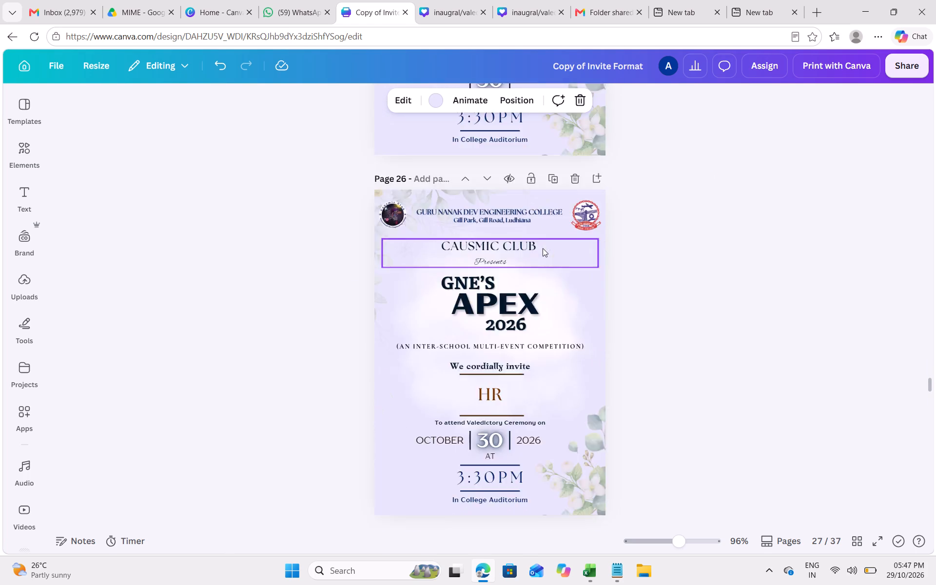
scroll(543, 248, "up", 1)
double_click(496, 273)
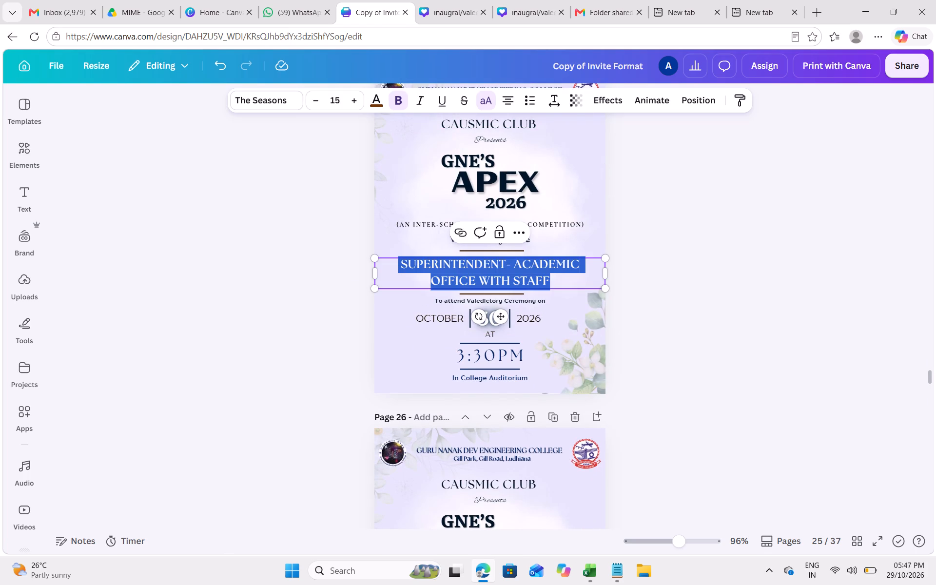
key("ctrl+v")
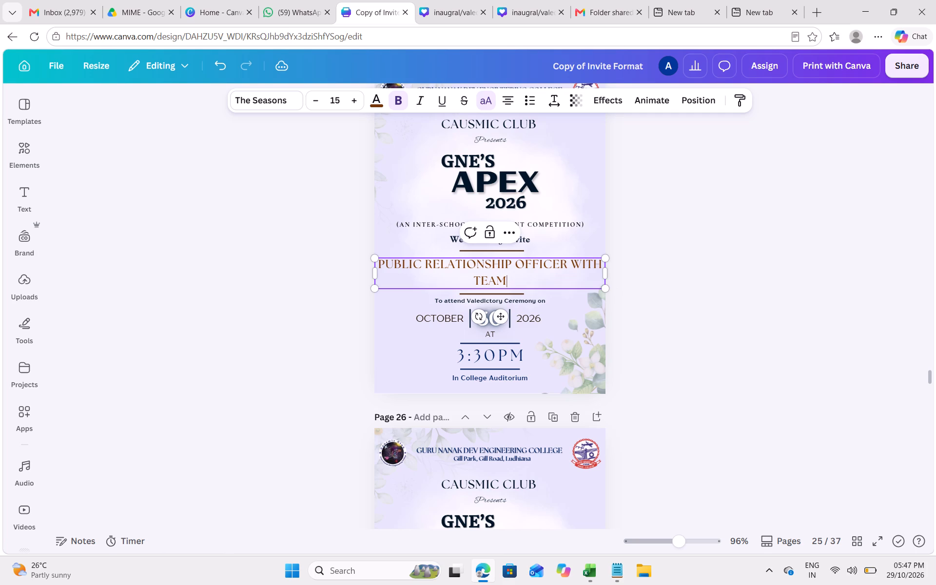
left_click(559, 265)
left_click(569, 263)
key("Return")
left_click(656, 284)
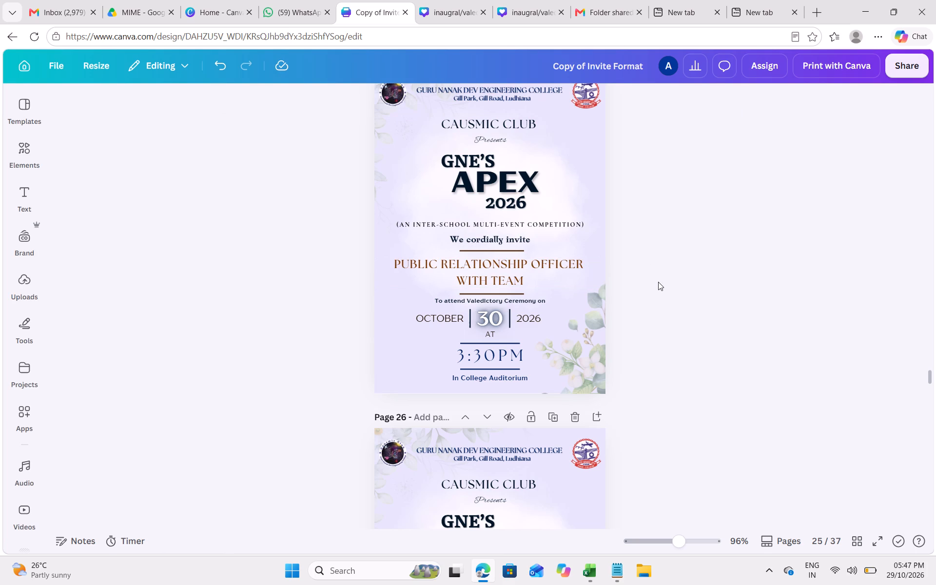
left_click(688, 297)
Download only page 25, the "Public Relationship Officer with Team" invitation, as a PNG.
scroll(626, 206, "up", 1)
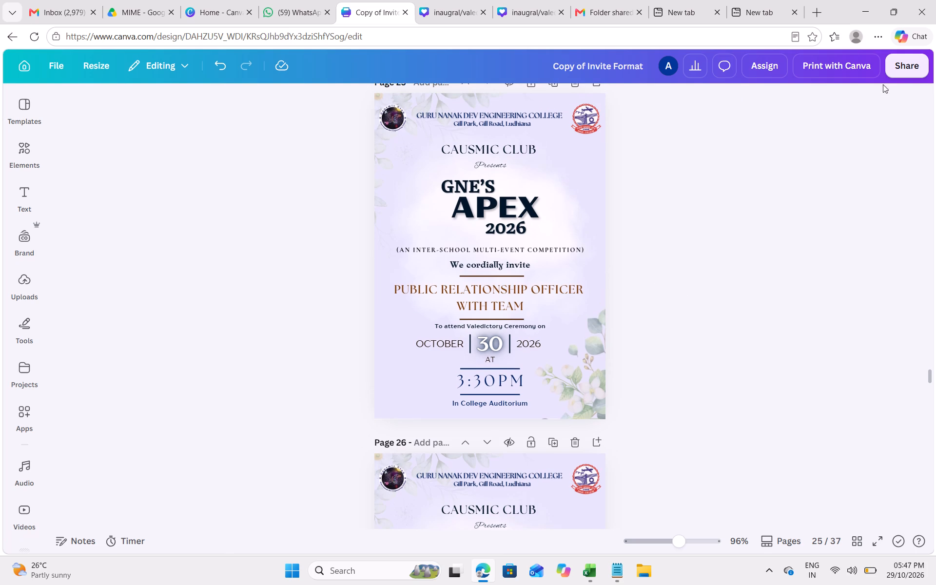
left_click(897, 73)
left_click(780, 411)
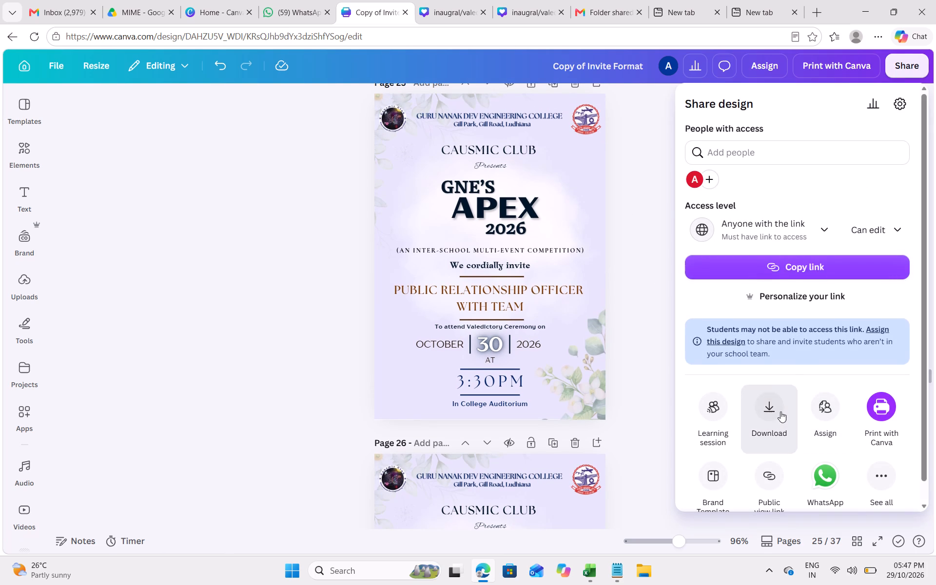
left_click(813, 345)
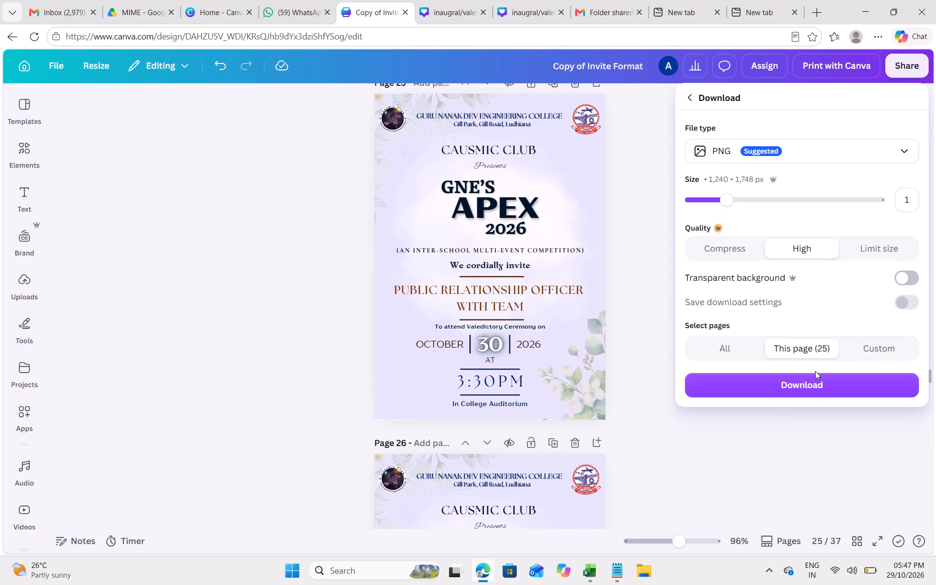
left_click(811, 382)
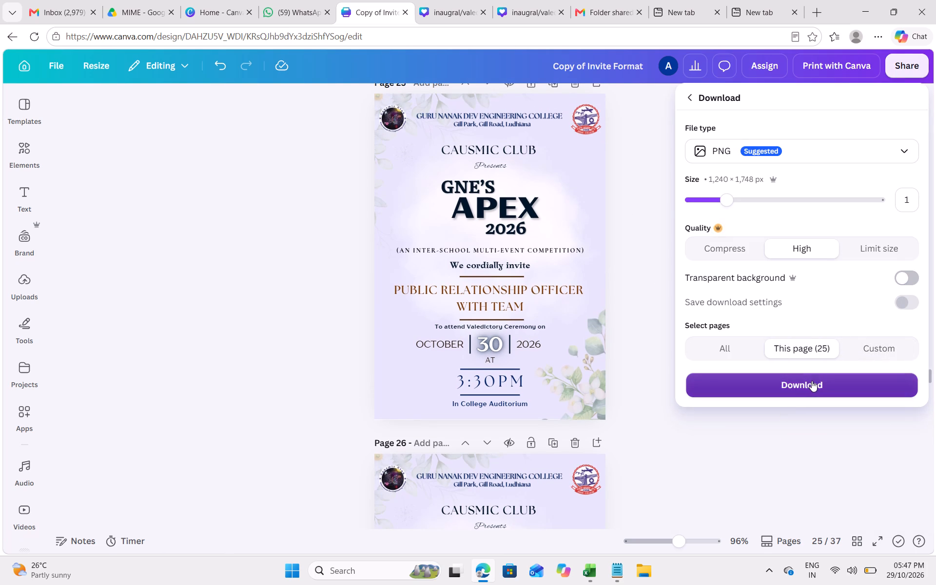
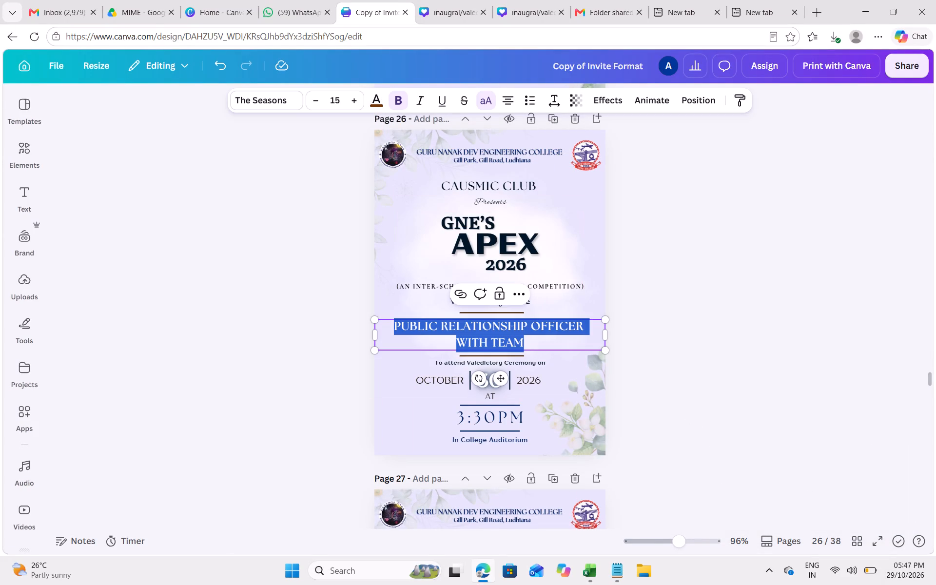
Replace the invitee text on page 26 with the copied principal's name, titled "Prof. (Dr.)" and followed by "Principal Sir".
key("ctrl+v")
left_click(655, 321)
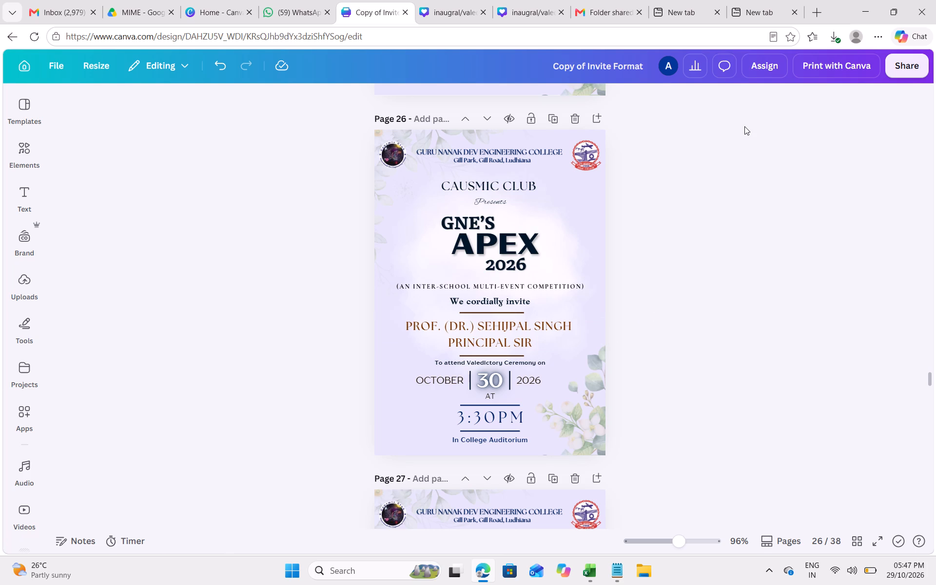
Download only page 26, the principal's invitation, as a PNG.
left_click(901, 63)
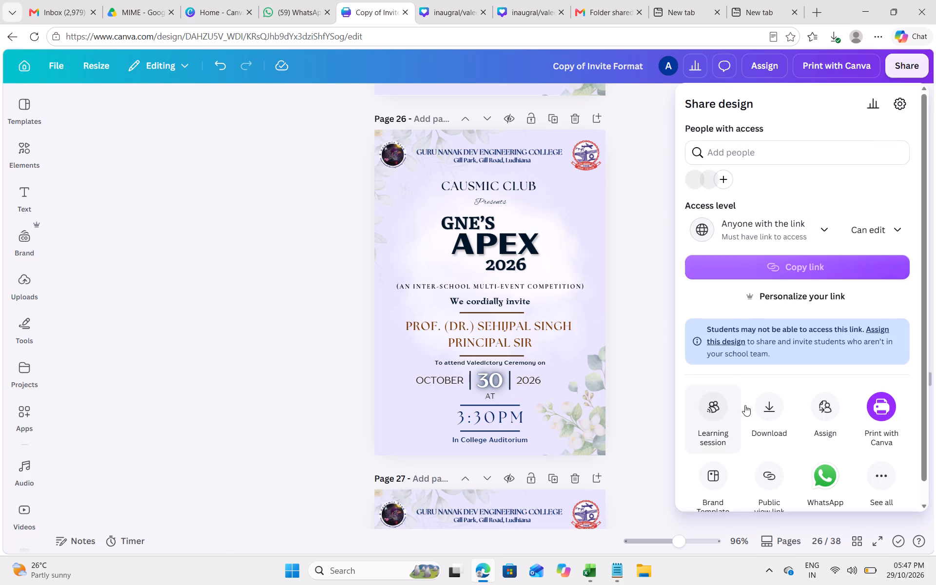
left_click(747, 405)
left_click(804, 348)
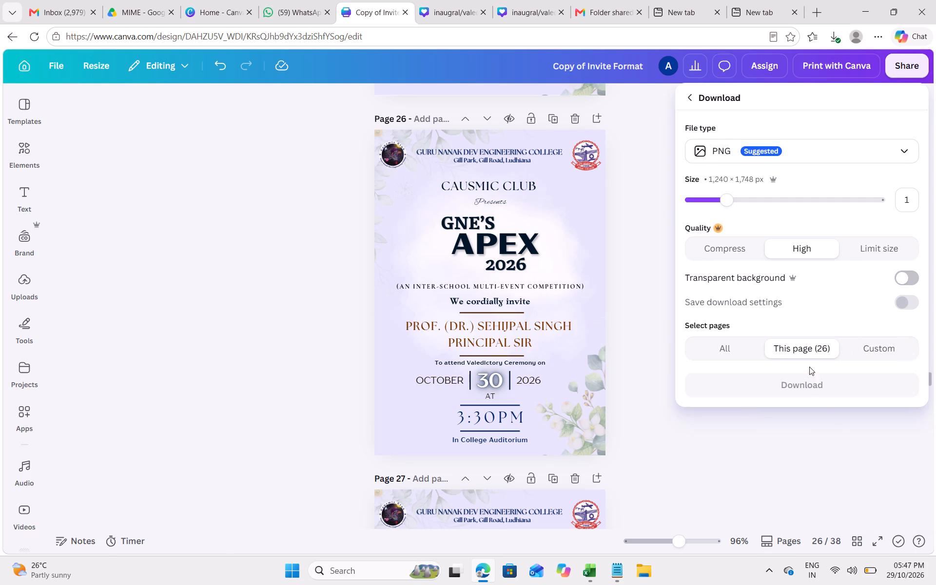
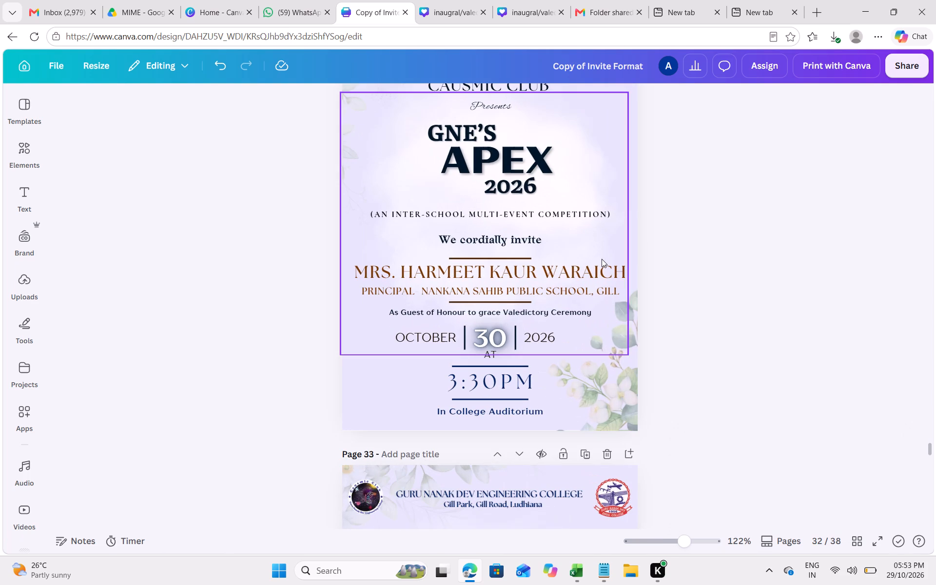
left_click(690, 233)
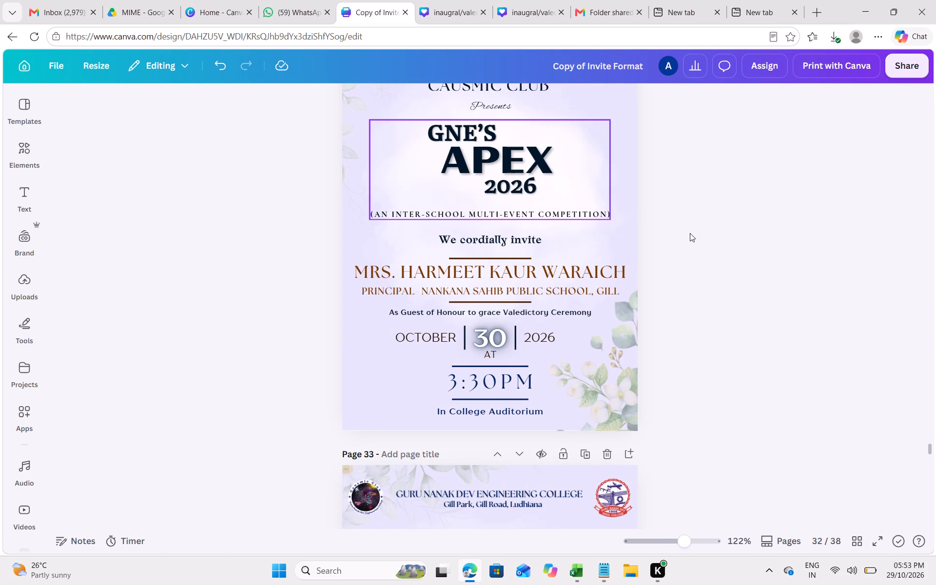
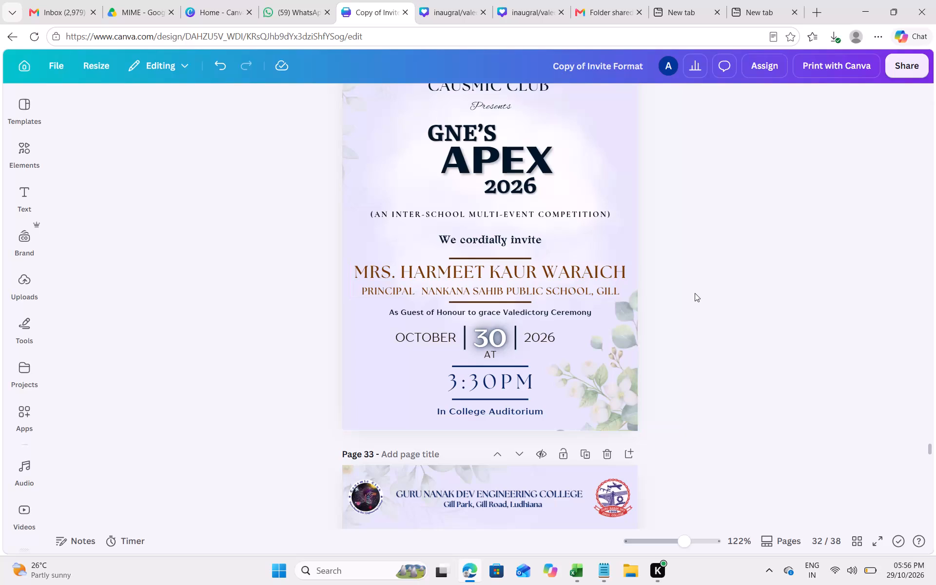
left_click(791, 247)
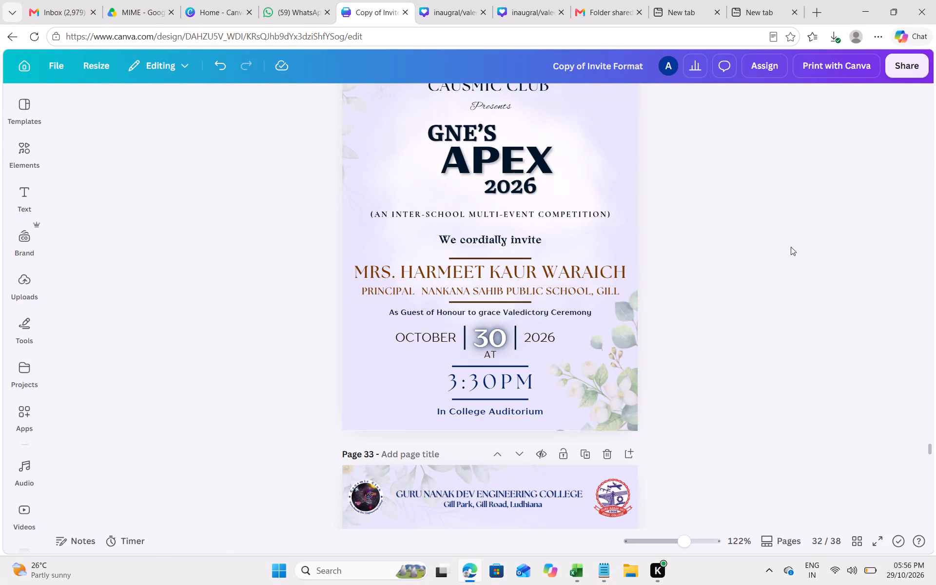
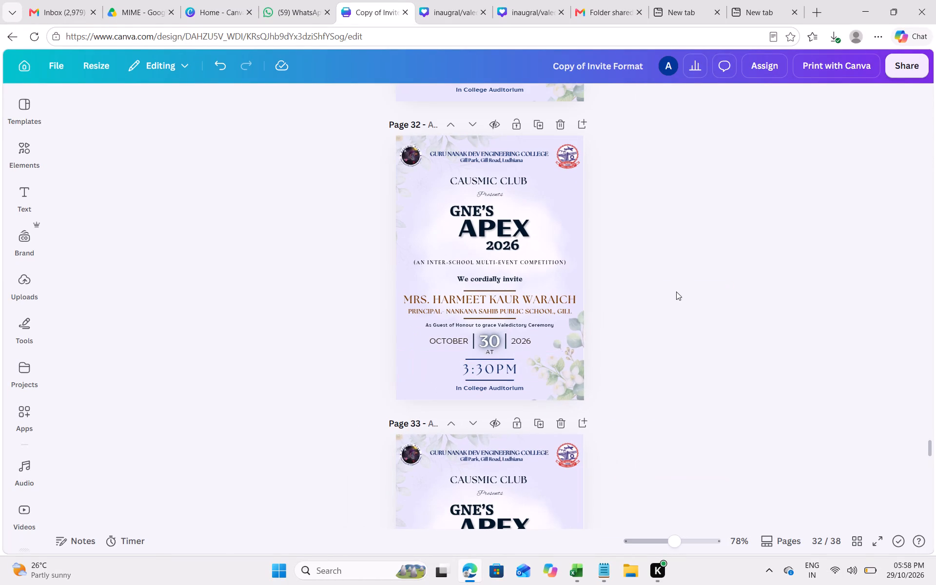
Group the "We cordially invite" line, the guest name and school block, and the two brown divider lines on page 32.
left_click(512, 270)
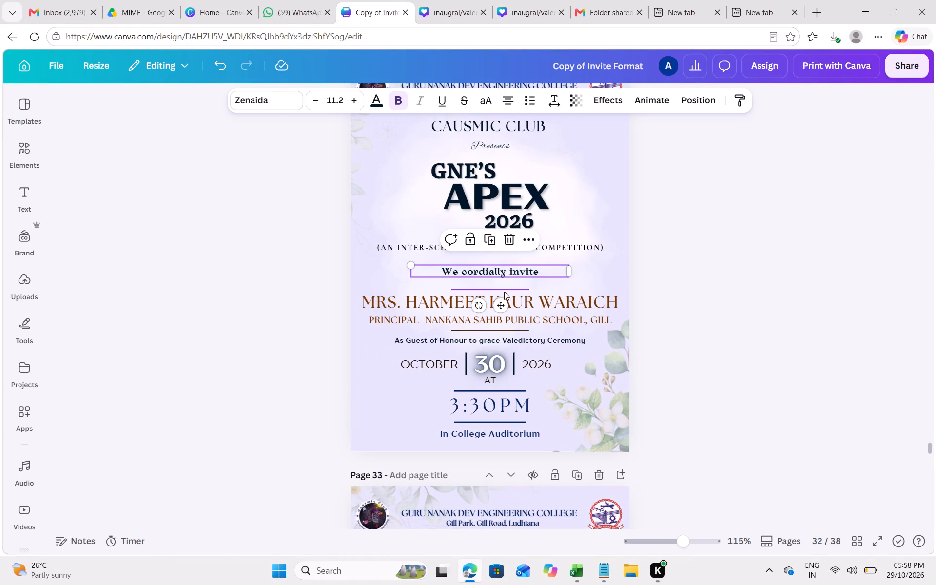
left_click(505, 291, "shift")
left_click(527, 307, "shift")
left_click(520, 331, "shift")
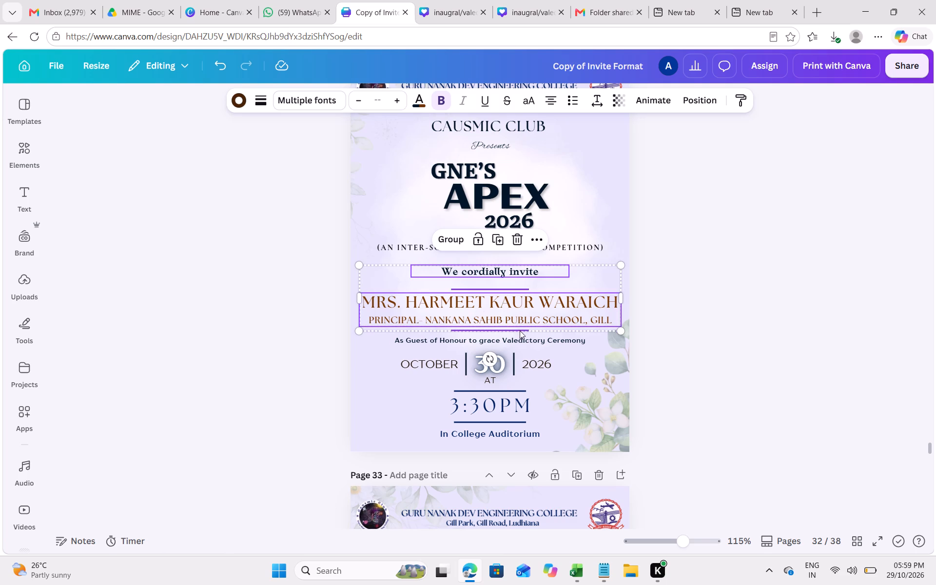
left_click(457, 237, "shift")
left_click(673, 285)
Nudge the grouped invitation block upward until the gaps above and below it are equal at 3.3.
left_click(547, 289)
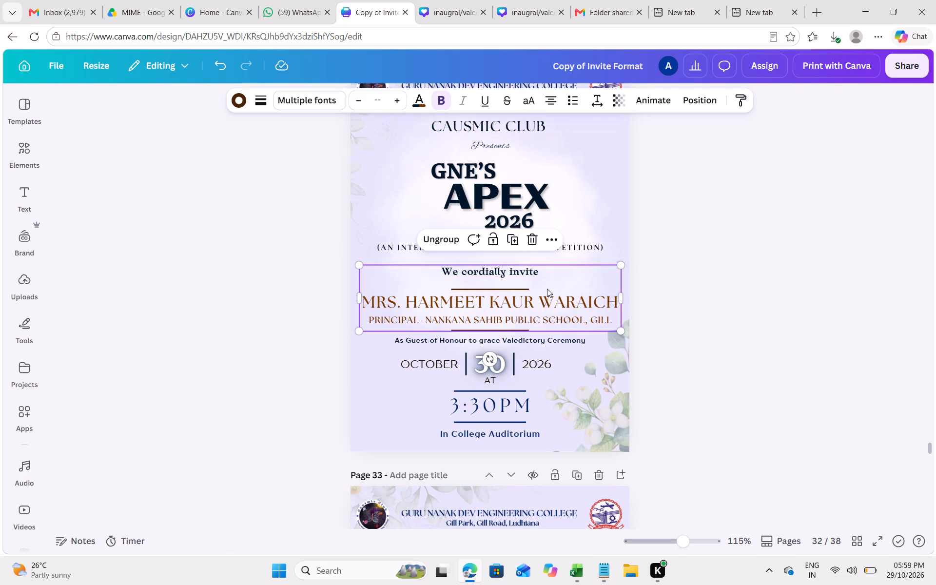
key("Up")
key("Up")
key("Up")
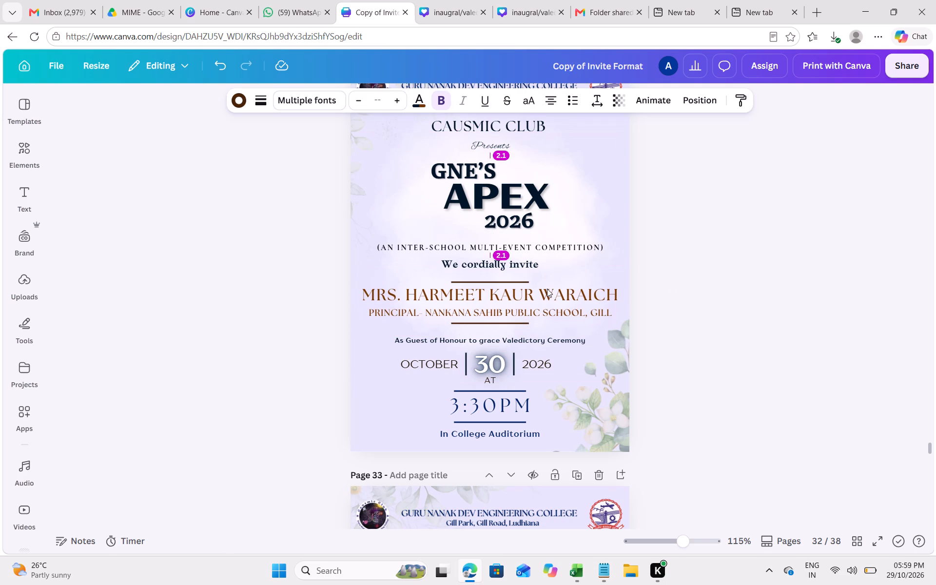
key("Down")
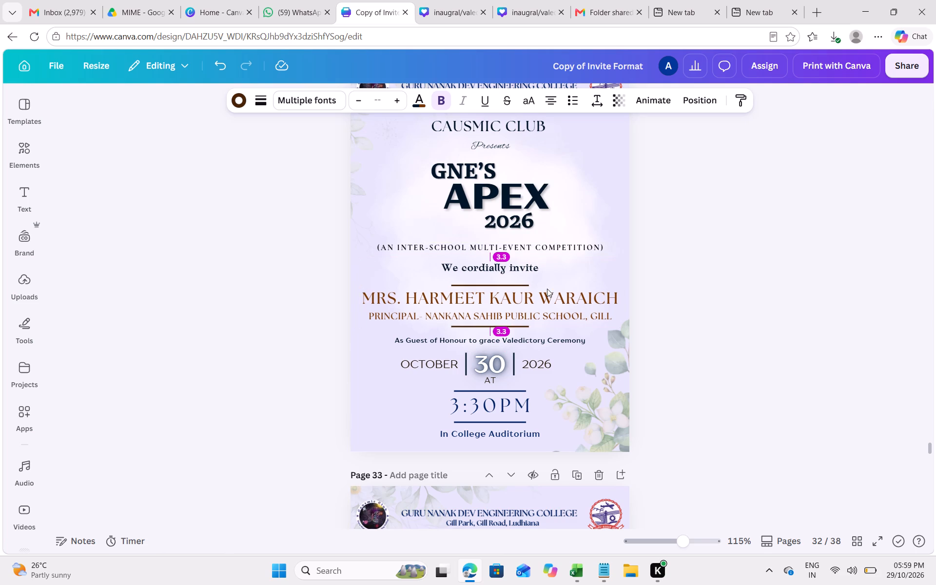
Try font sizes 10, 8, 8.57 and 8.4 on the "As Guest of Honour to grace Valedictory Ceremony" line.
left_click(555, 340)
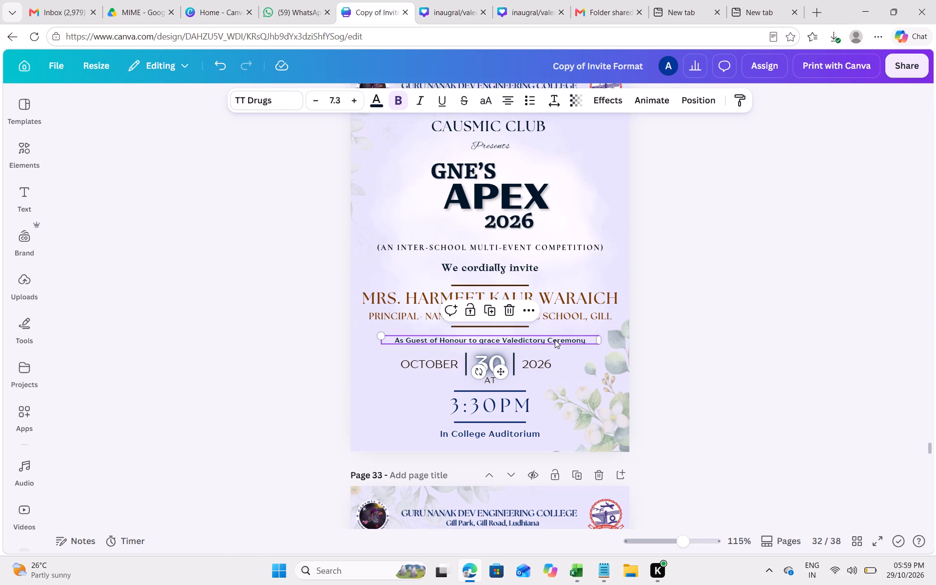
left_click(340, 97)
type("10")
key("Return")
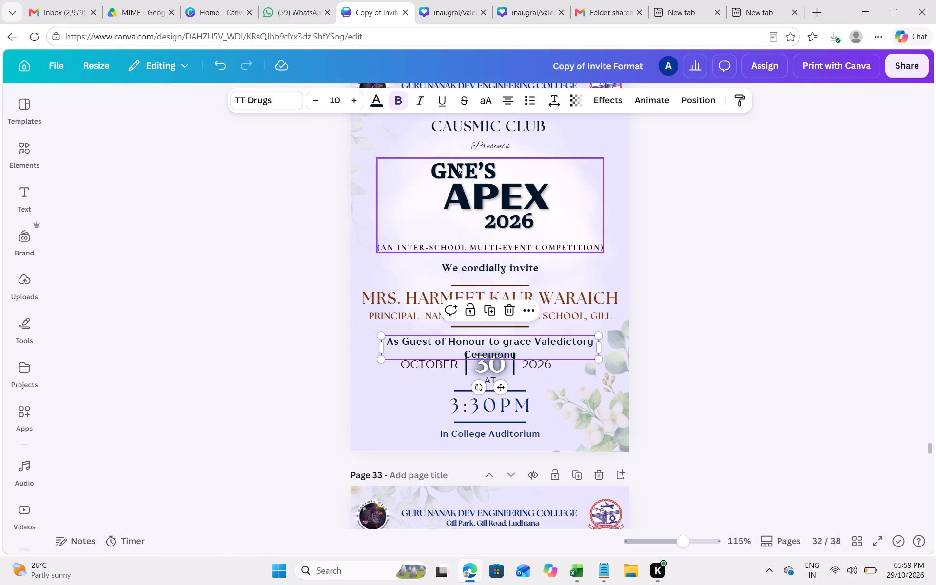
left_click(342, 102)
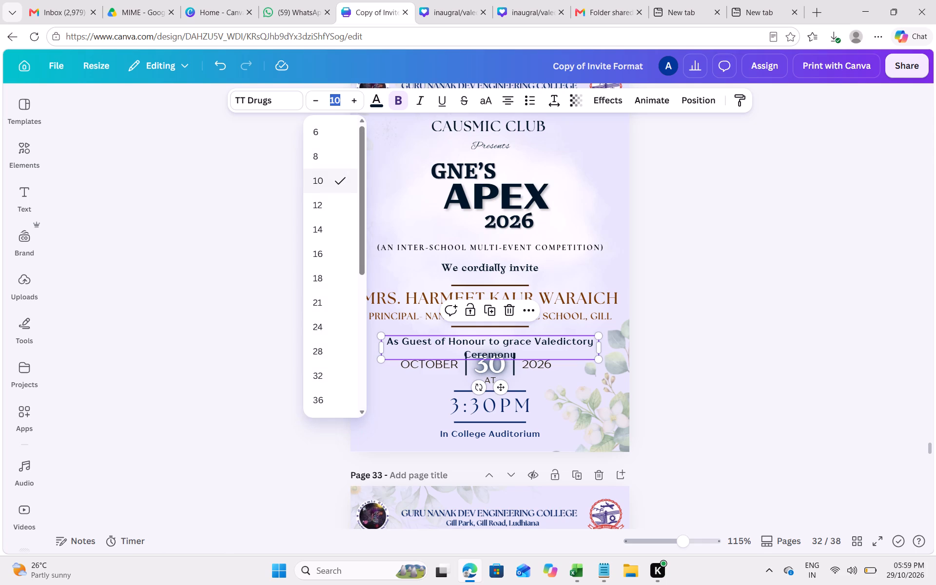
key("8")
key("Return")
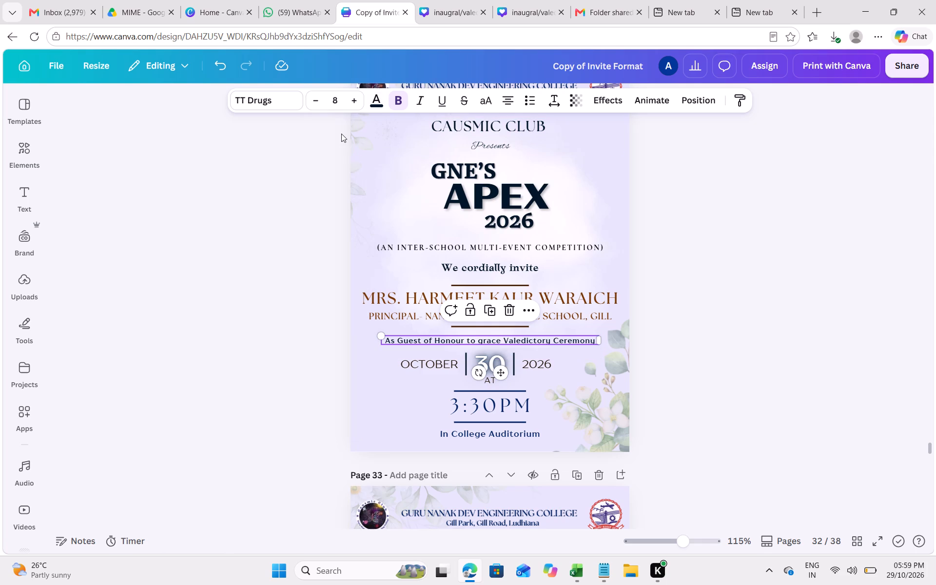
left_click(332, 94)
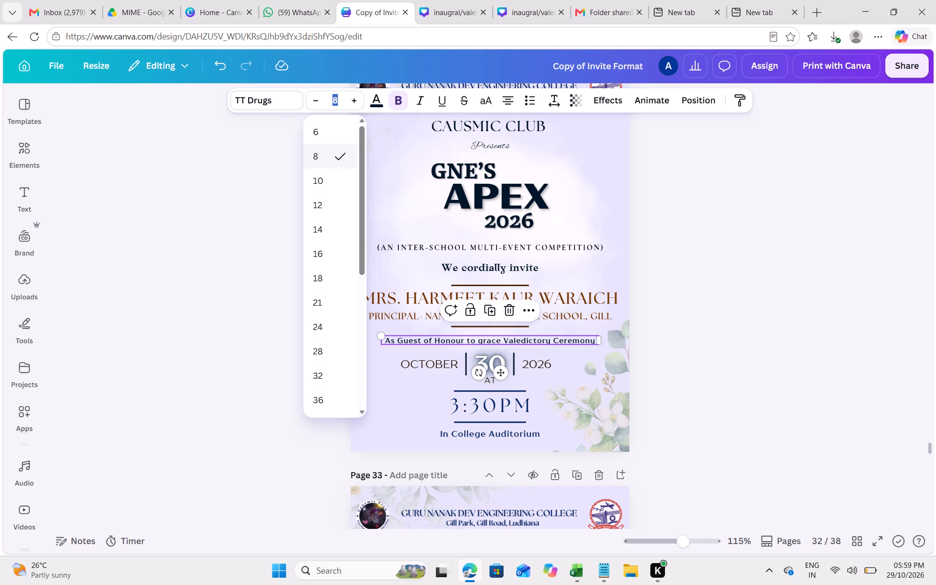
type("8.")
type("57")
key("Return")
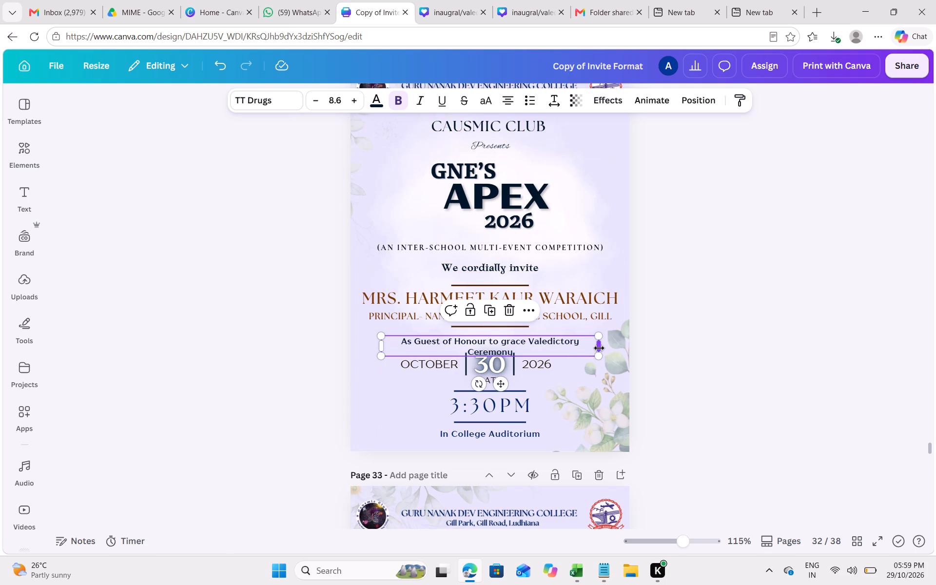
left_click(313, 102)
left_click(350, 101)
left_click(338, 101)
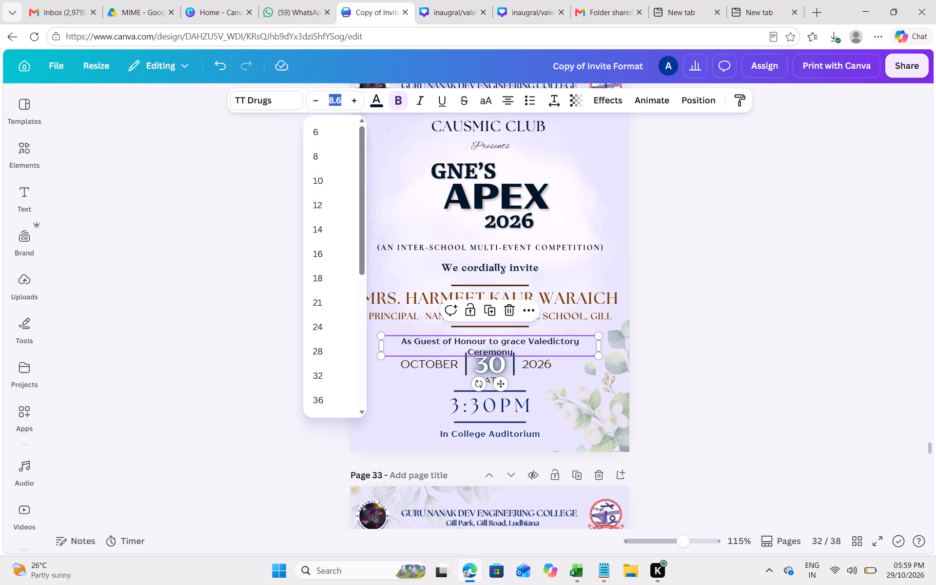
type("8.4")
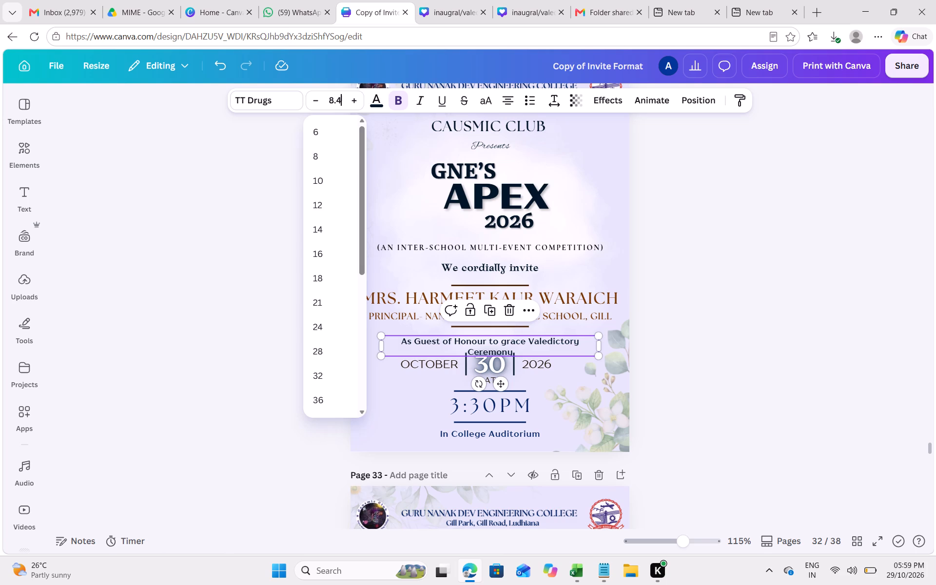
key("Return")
Set the font size of the "As Guest of Honour to grace Valedictory Ceremony" line to 8.3.
left_click(342, 95)
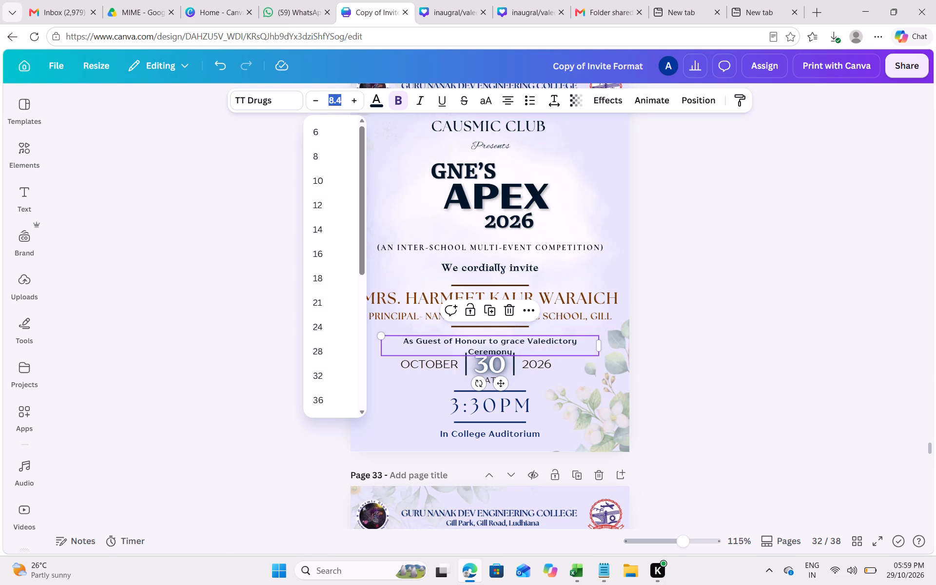
type("8.3")
key("Return")
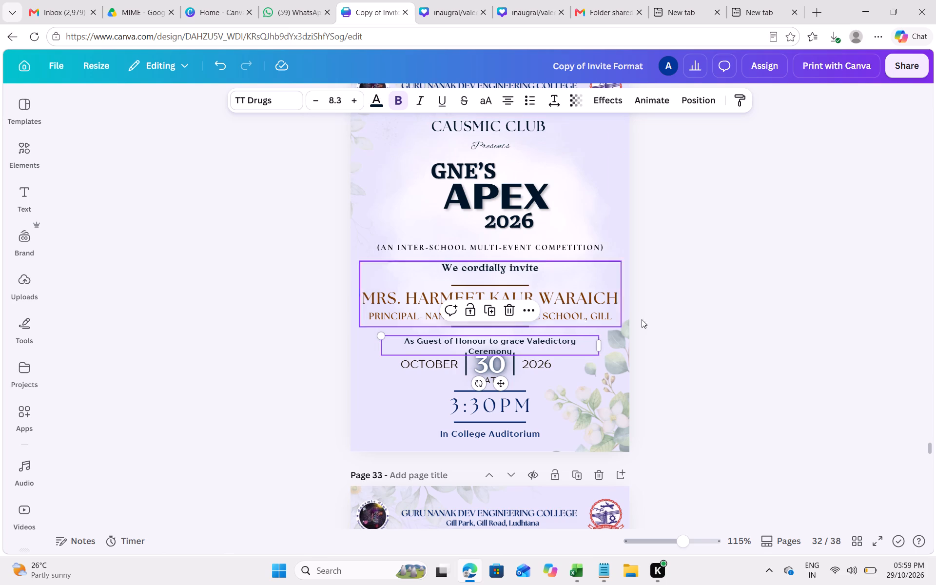
Widen the "As Guest of Honour" text box to about 88 mm so it fits one line, and centre it horizontally on the page.
left_click_drag(600, 346, 615, 345)
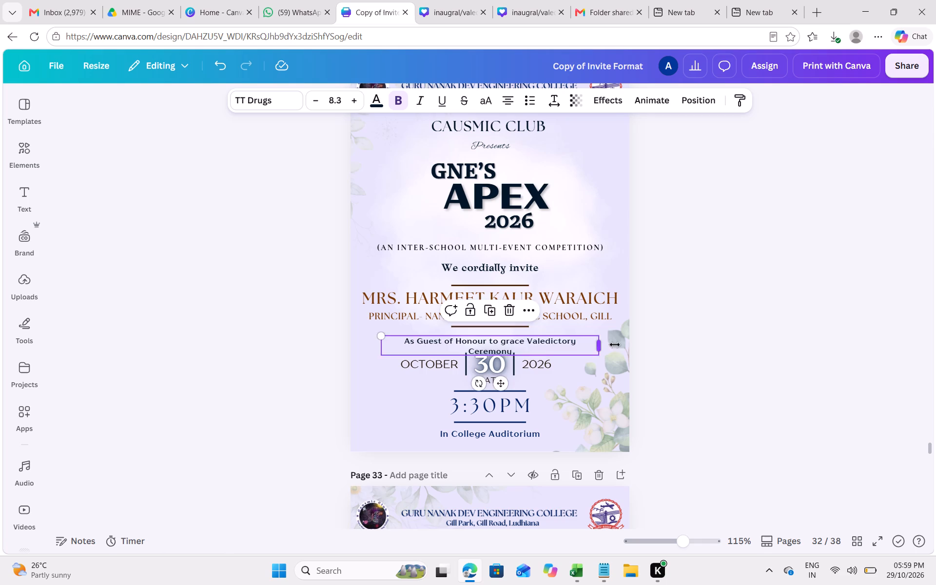
left_click_drag(615, 345, 617, 345)
left_click(704, 105)
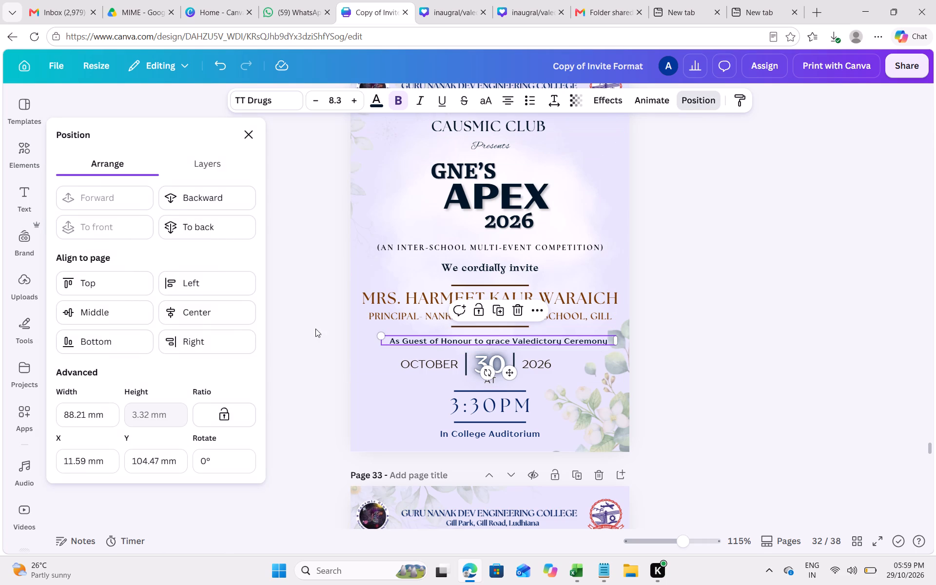
left_click(212, 317)
left_click(725, 317)
left_click(725, 317)
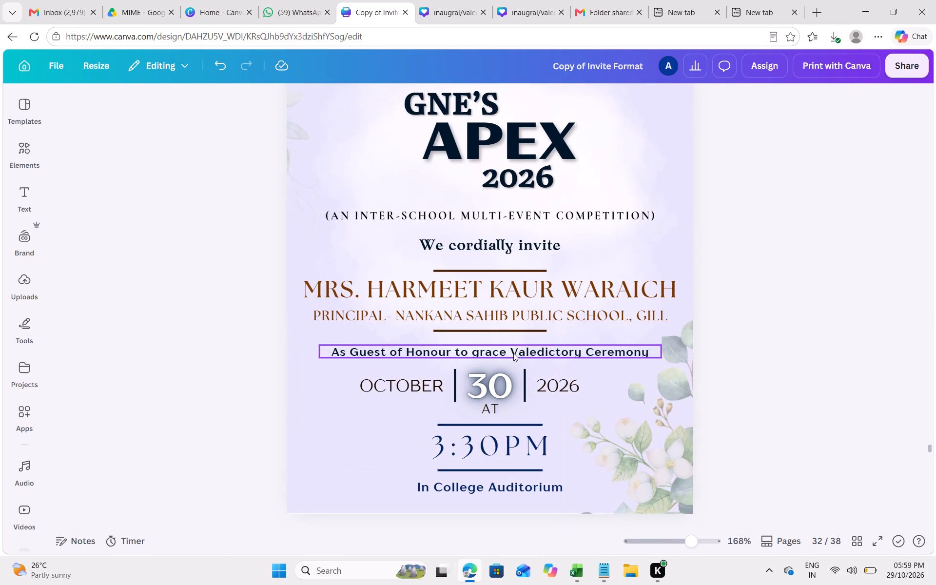
Select the entire text "As Guest of Honour to grace Valedictory Ceremony" inside its text box.
left_click(531, 353)
left_click(531, 353)
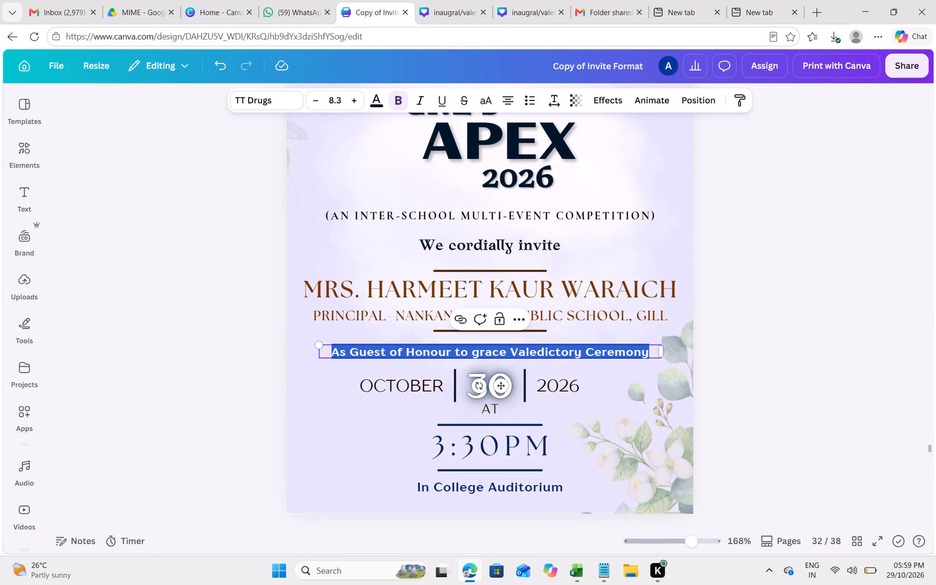
left_click(431, 356)
left_click_drag(330, 352, 611, 355)
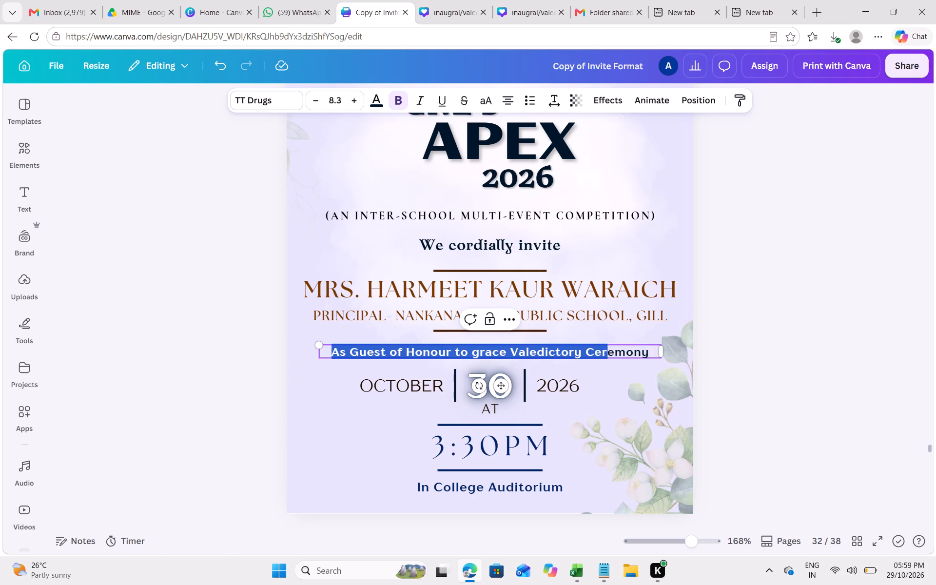
left_click_drag(611, 355, 640, 347)
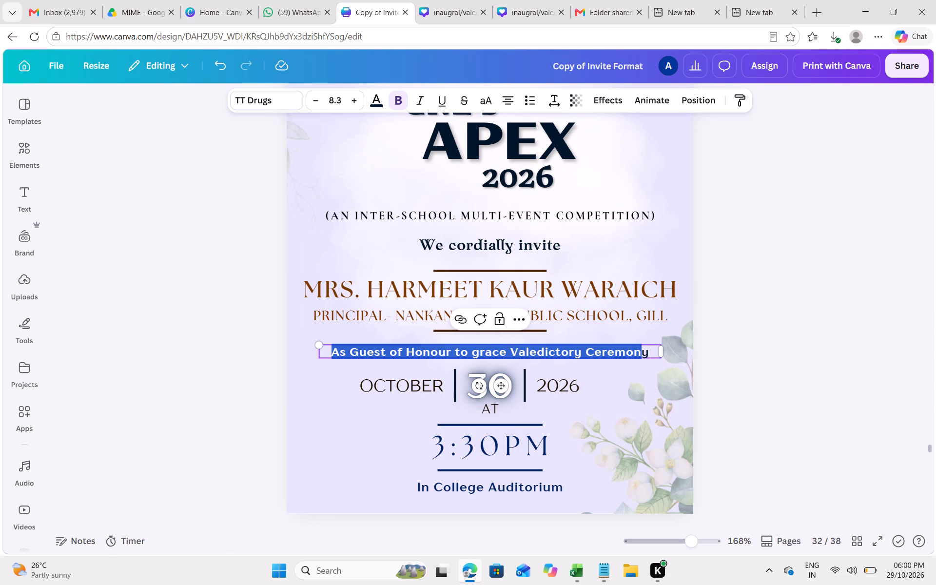
left_click(552, 351)
key("ctrl+a")
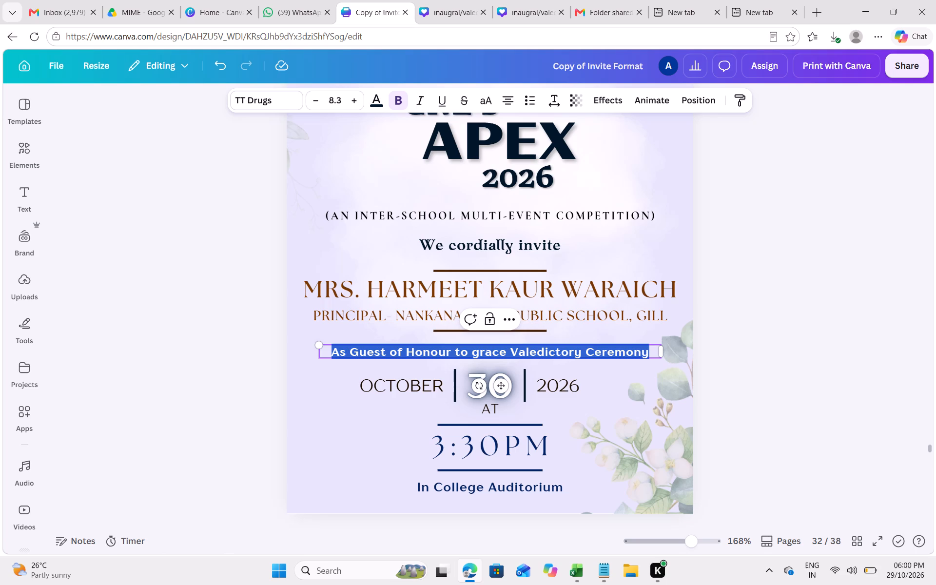
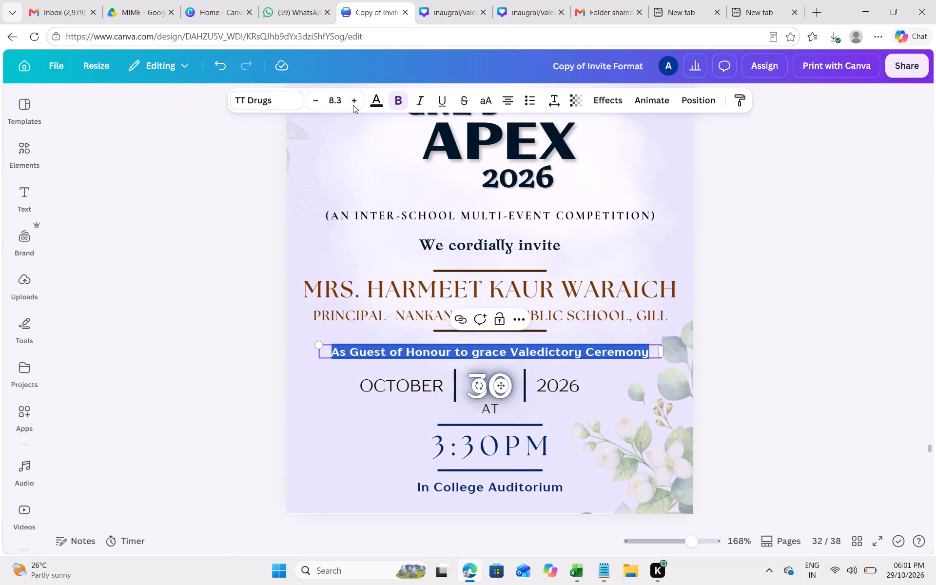
Set the font size of the "As Guest of Honour to grace Valedictory Ceremony" line to 8.4.
left_click(339, 99)
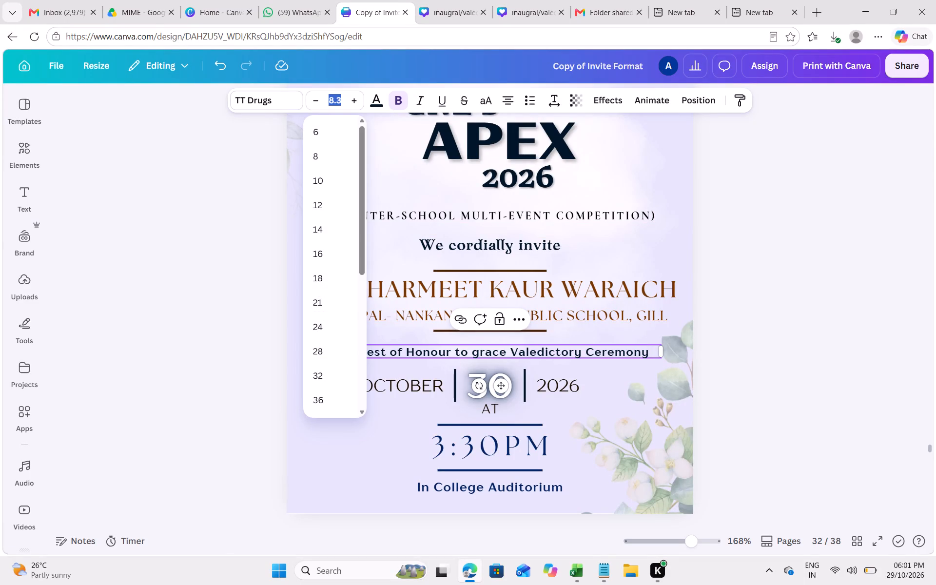
type("8.4")
key("Return")
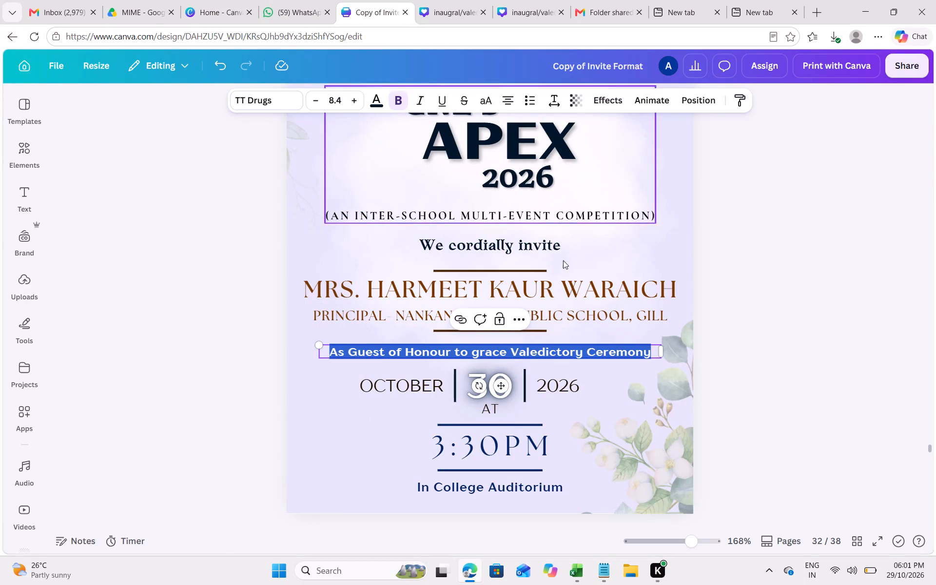
left_click(695, 98)
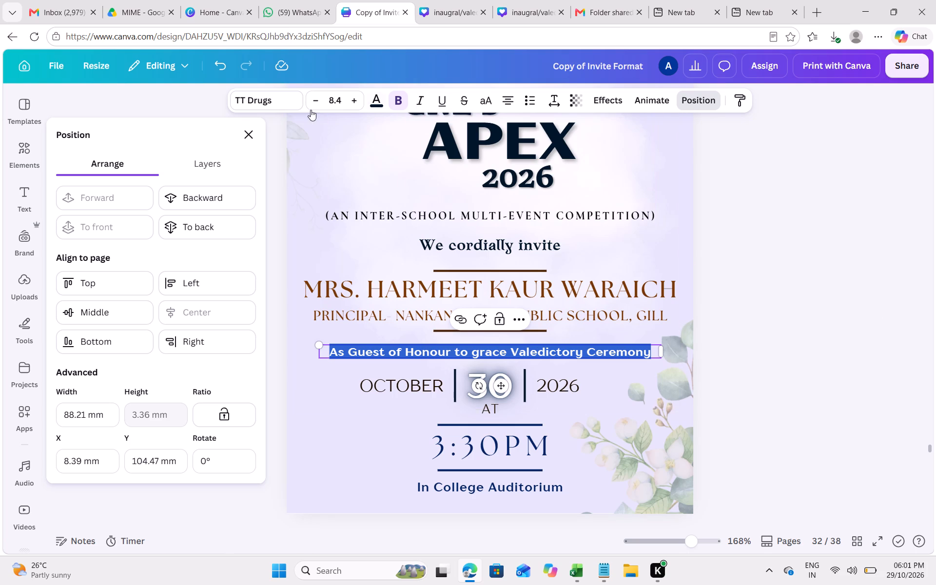
Apply the Glow text effect to the "As Guest of Honour to grace Valedictory Ceremony" line and browse the other available effects.
left_click(599, 98)
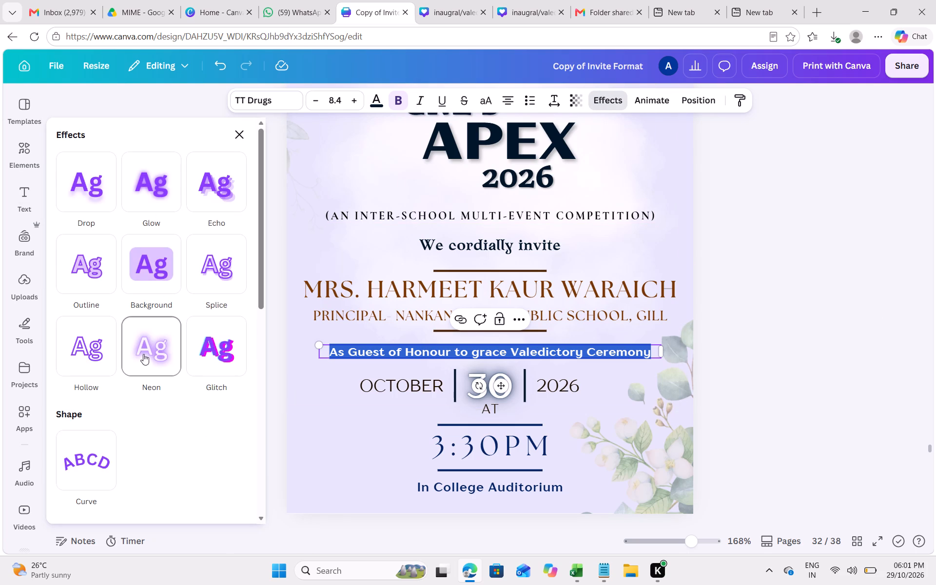
left_click(160, 191)
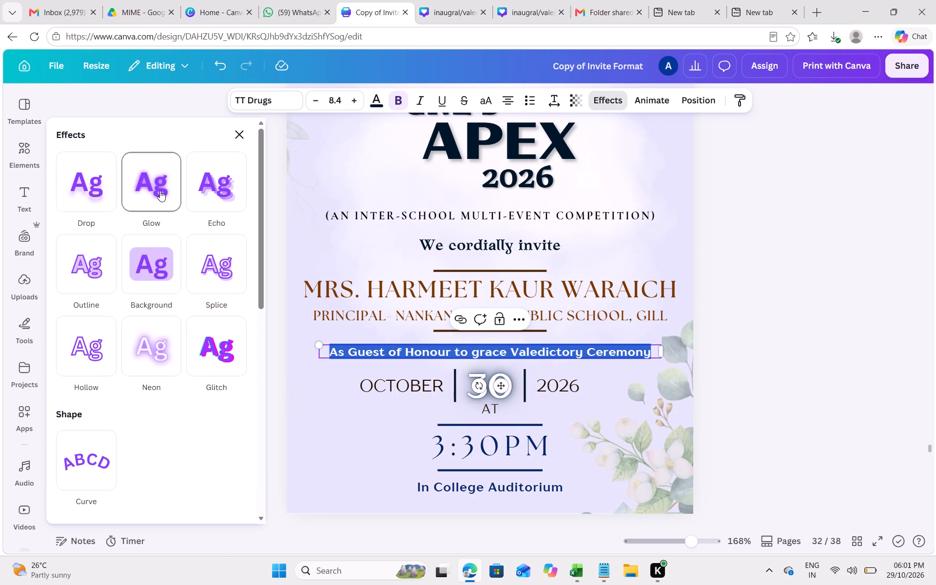
scroll(154, 322, "down", 2)
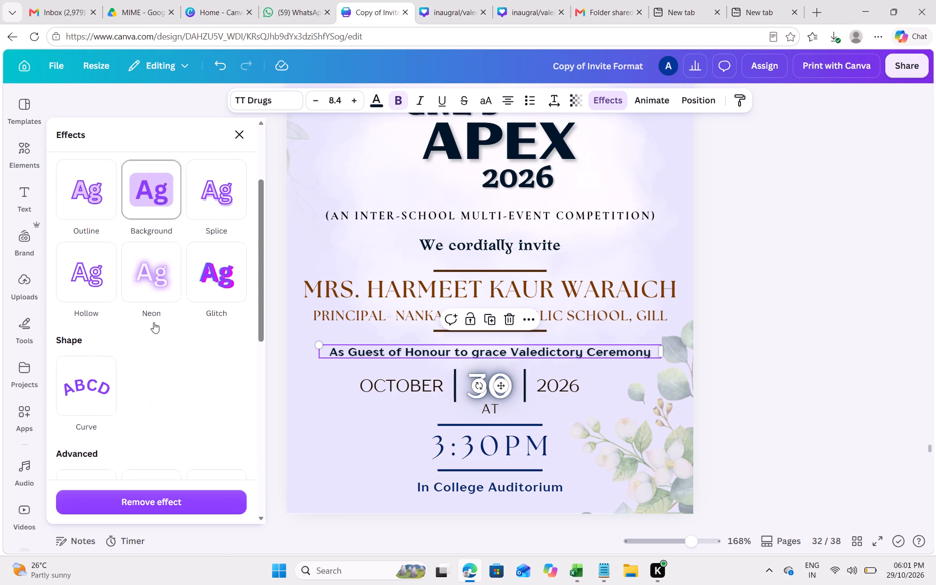
scroll(154, 322, "down", 5)
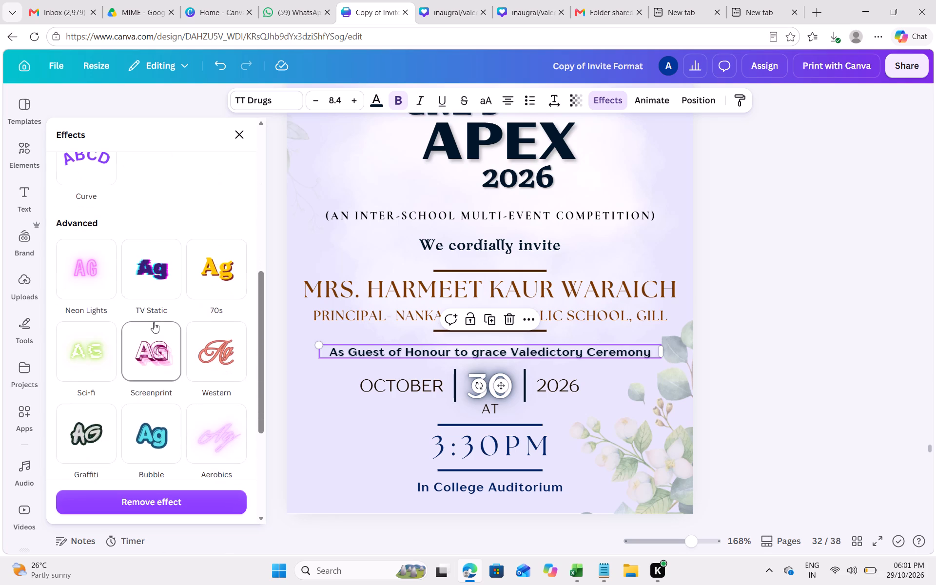
scroll(154, 322, "down", 3)
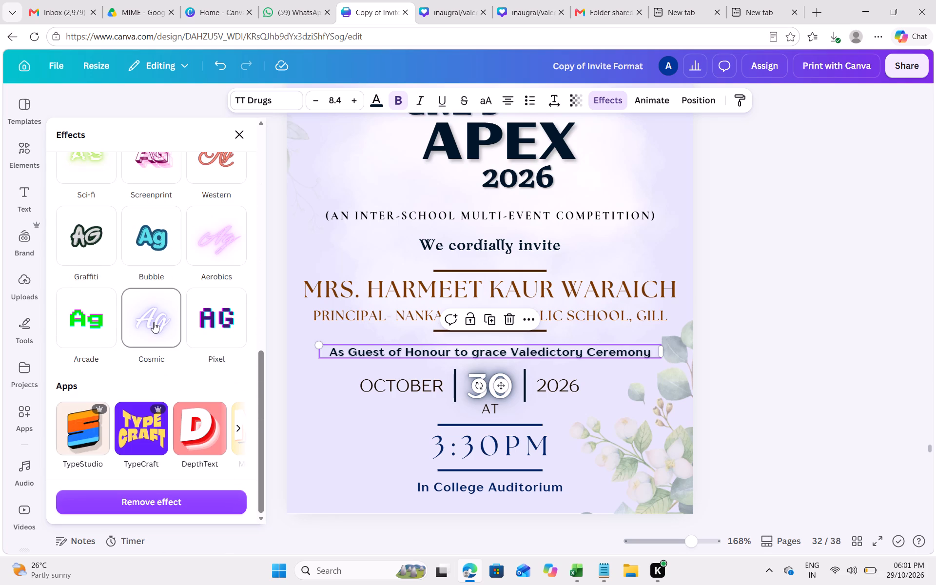
scroll(154, 322, "up", 5)
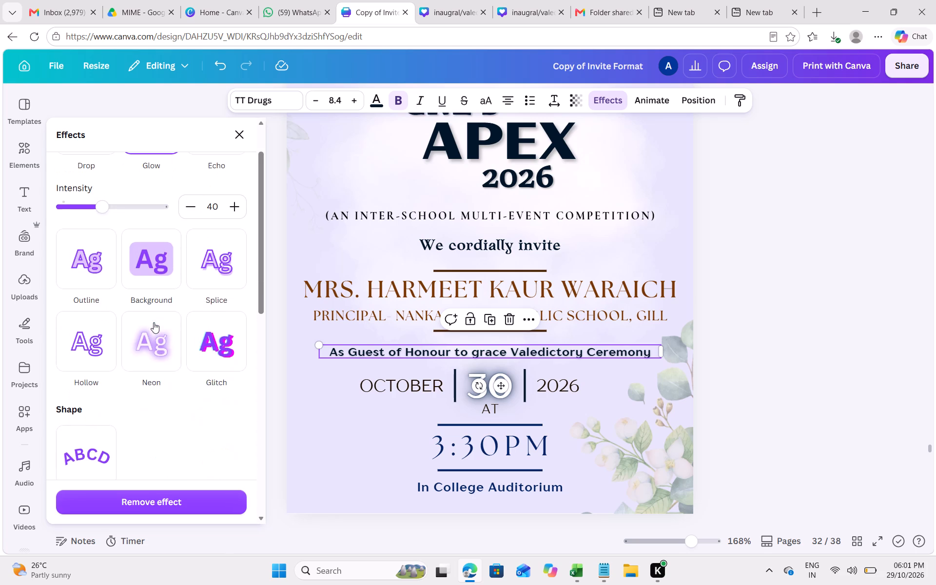
scroll(154, 322, "up", 2)
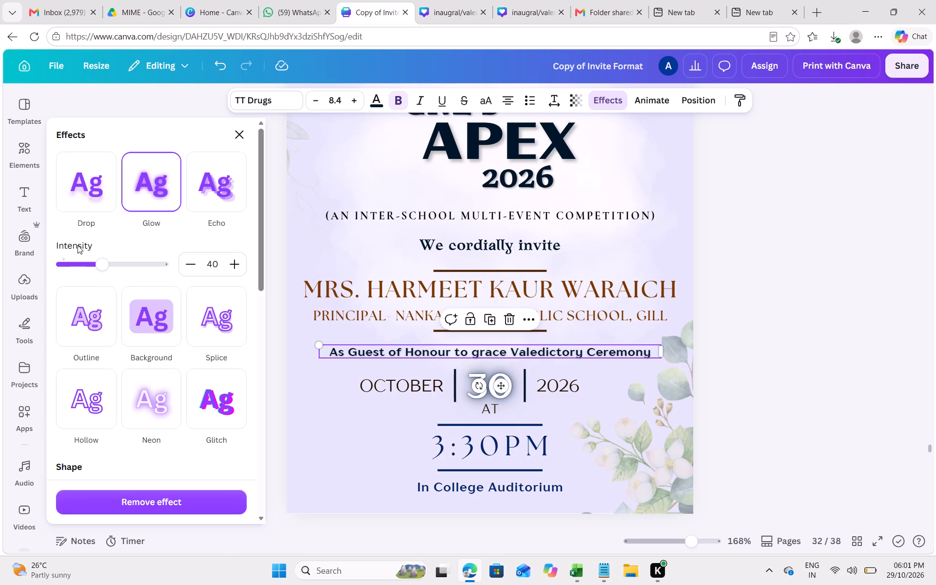
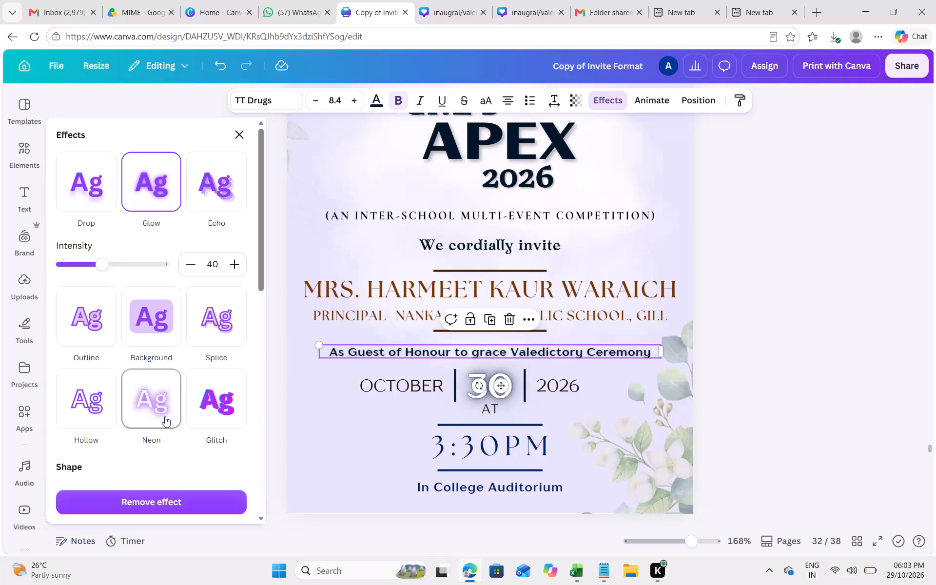
Apply the Background text effect to the "As Guest of Honour to grace Valedictory Ceremony" line with Roundness 0 and Spread 0.
triple_click(380, 350)
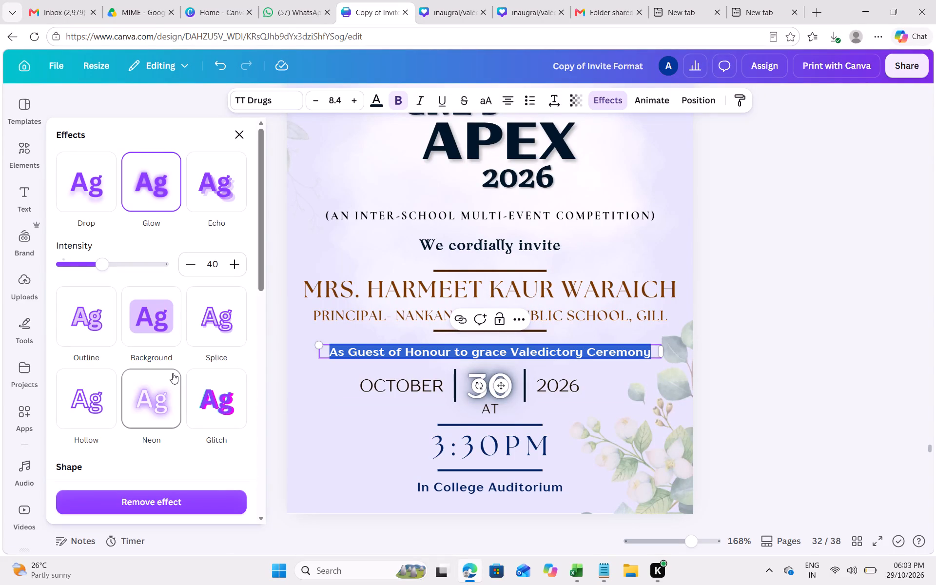
left_click(155, 313)
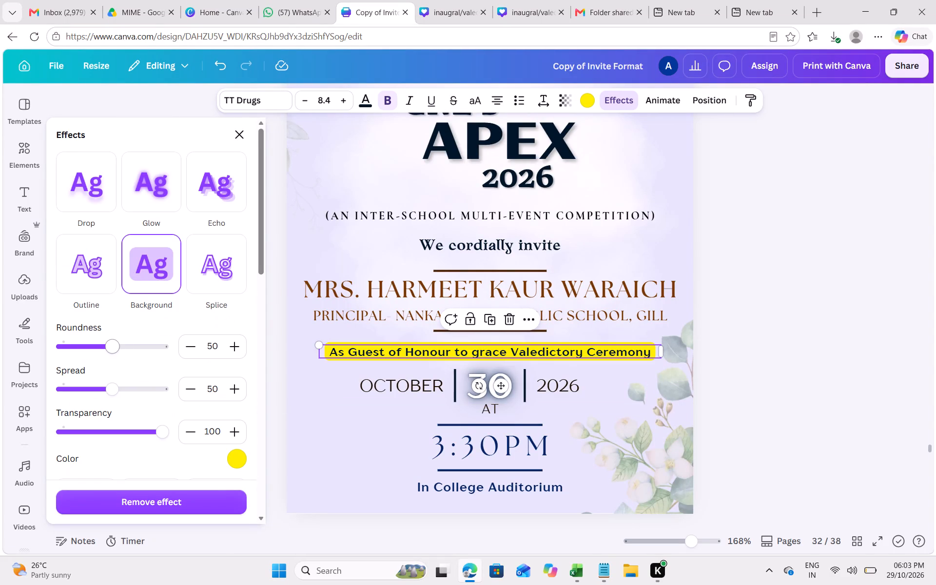
left_click_drag(116, 350, 53, 350)
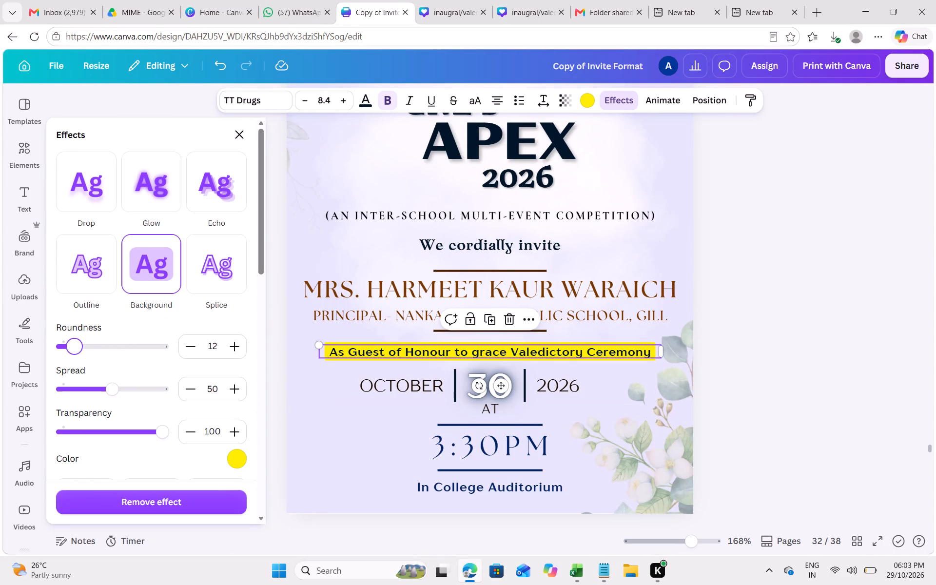
left_click_drag(53, 350, 14, 356)
left_click_drag(113, 389, 41, 393)
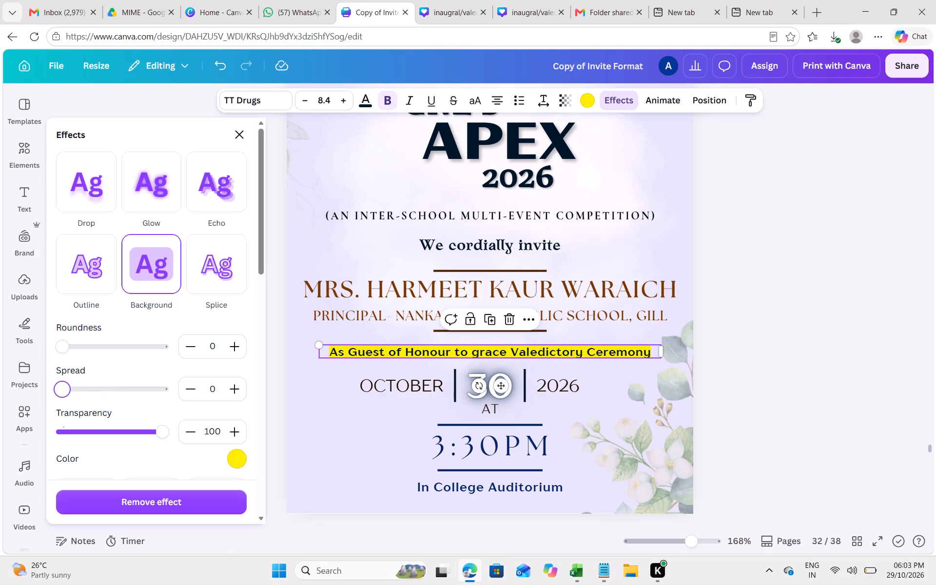
left_click_drag(41, 393, 2, 396)
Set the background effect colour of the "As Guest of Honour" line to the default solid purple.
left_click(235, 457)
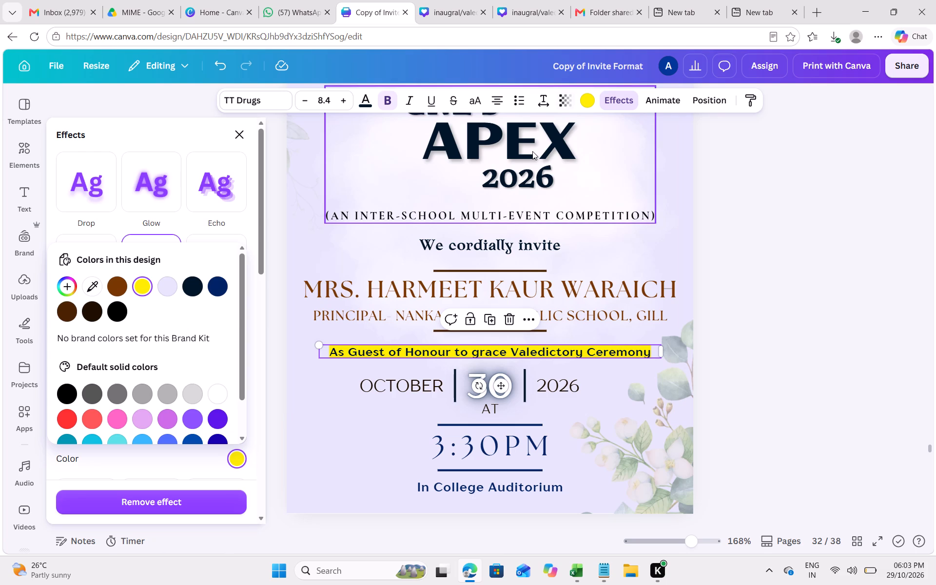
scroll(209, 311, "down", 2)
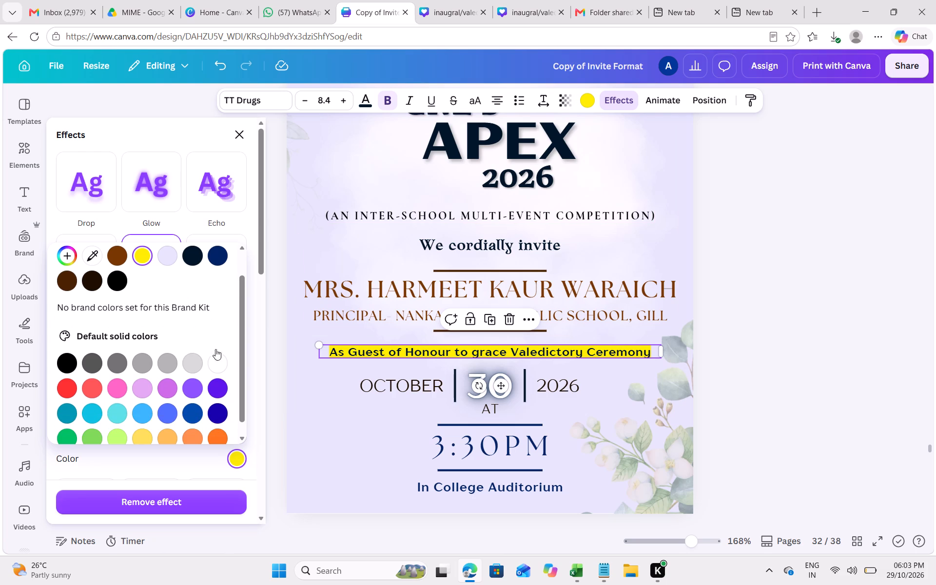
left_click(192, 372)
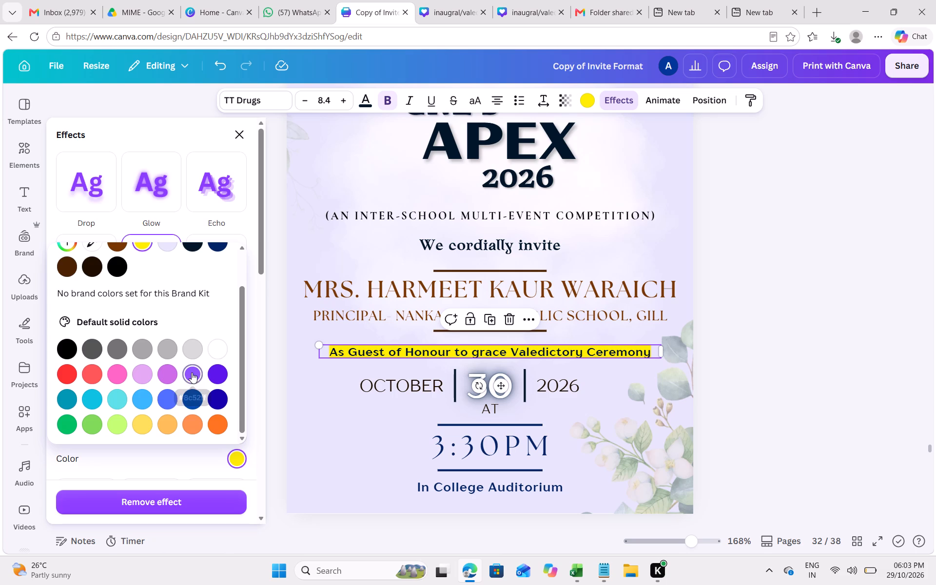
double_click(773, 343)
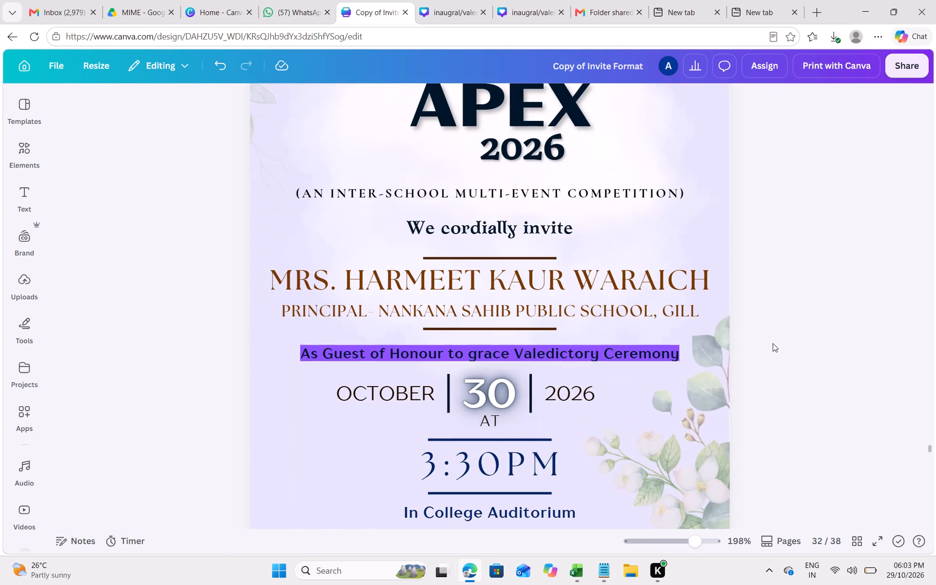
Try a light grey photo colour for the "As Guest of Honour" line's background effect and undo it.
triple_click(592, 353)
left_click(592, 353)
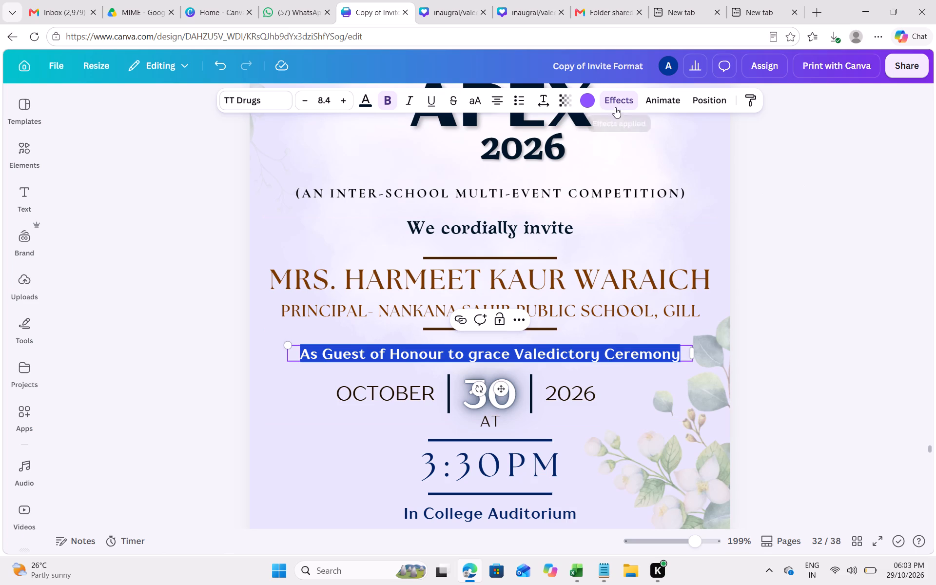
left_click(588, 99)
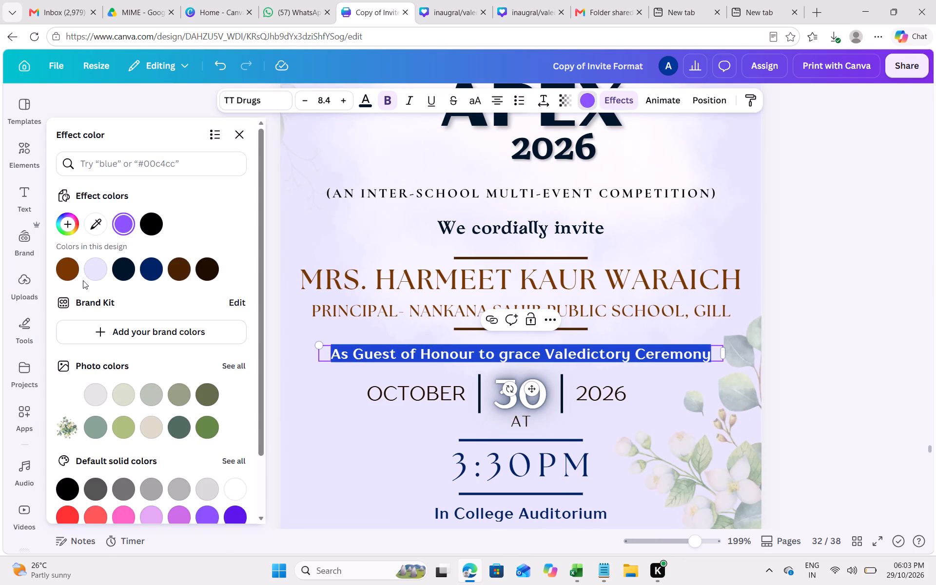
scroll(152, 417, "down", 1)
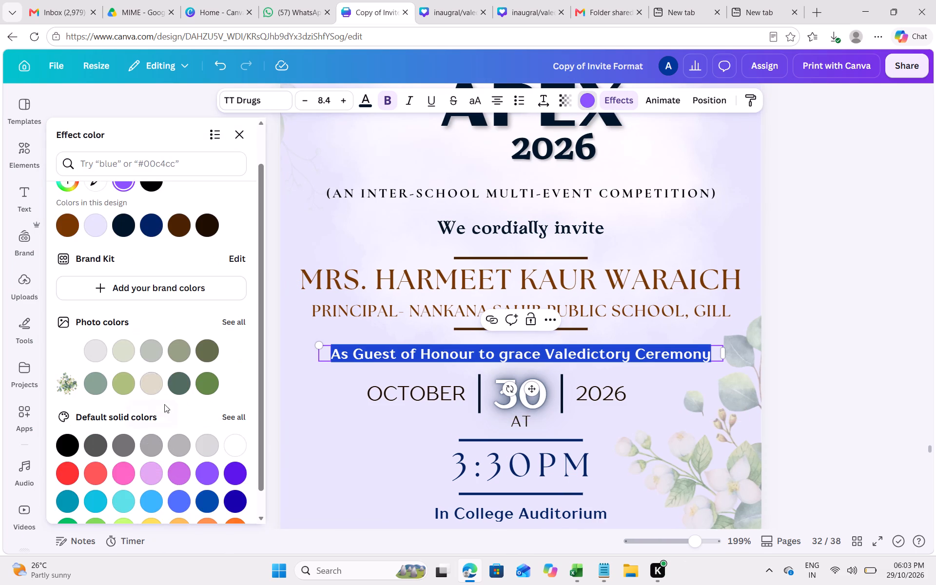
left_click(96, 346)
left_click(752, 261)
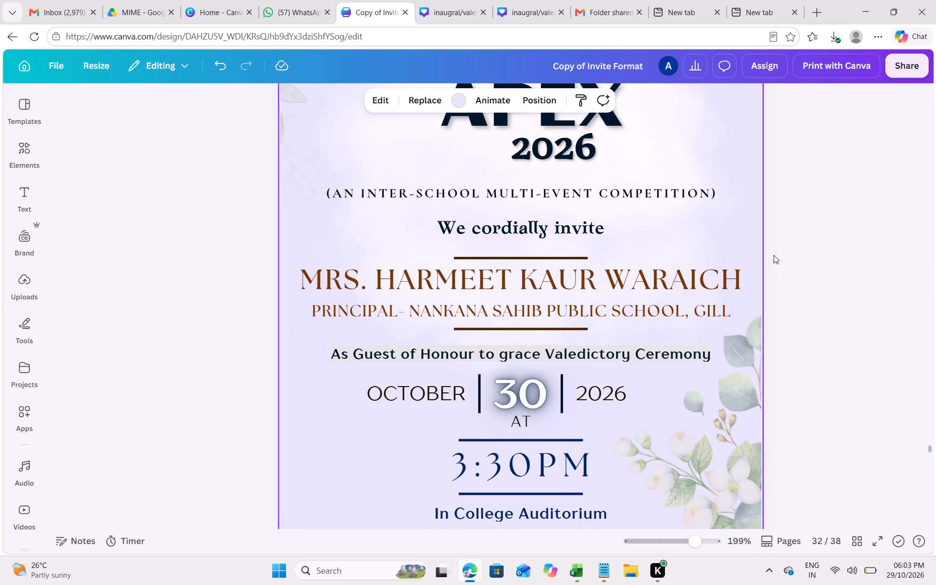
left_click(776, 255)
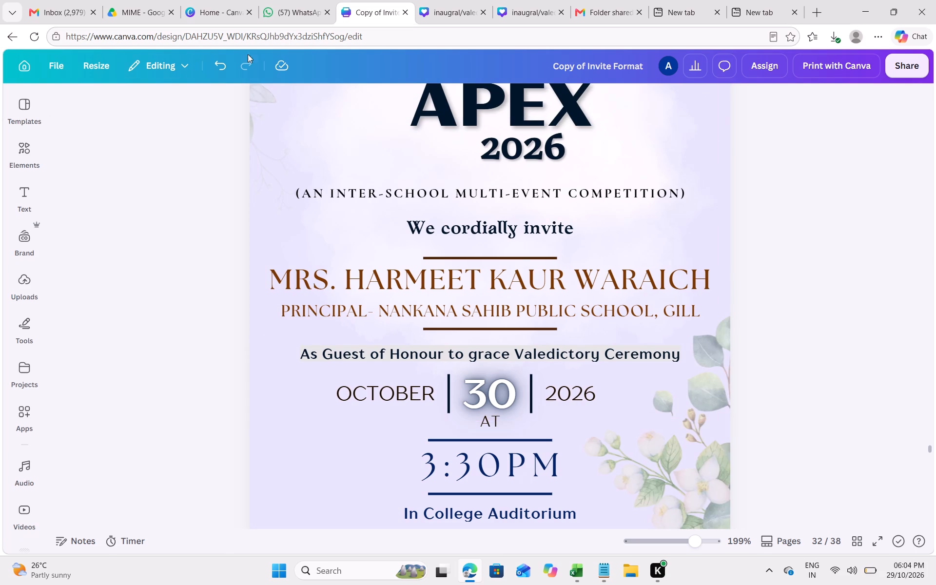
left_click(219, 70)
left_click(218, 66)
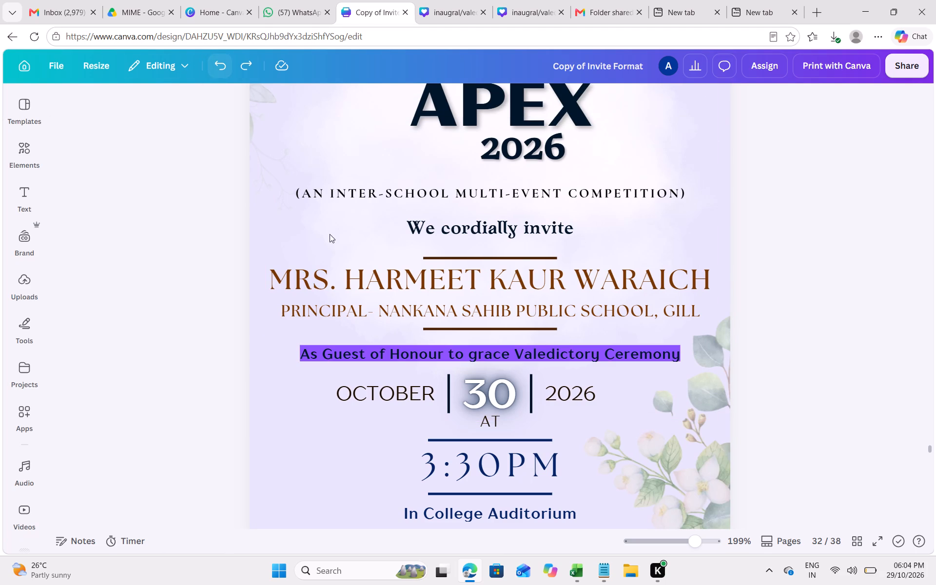
Set the text colour of the "As Guest of Honour to grace Valedictory Ceremony" line to white.
left_click(394, 354)
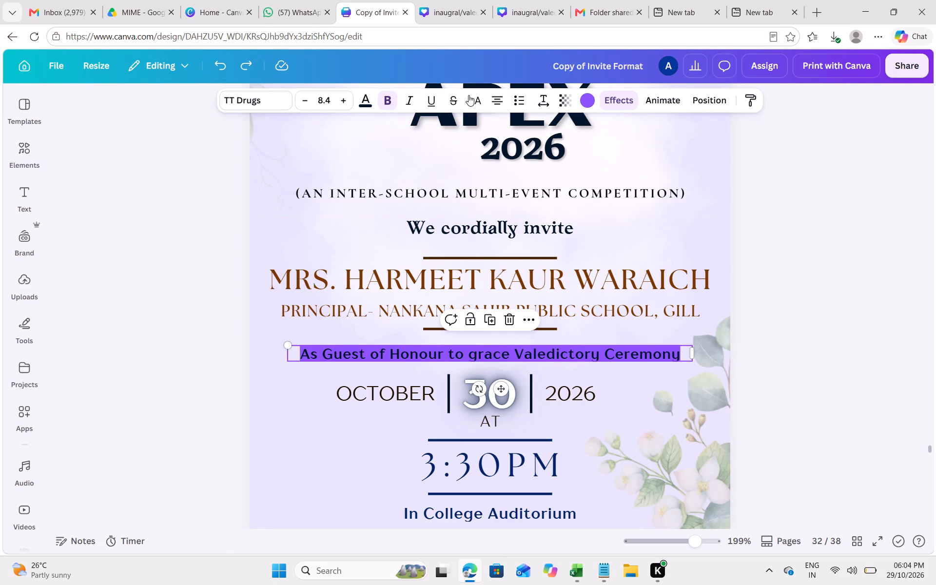
left_click(365, 100)
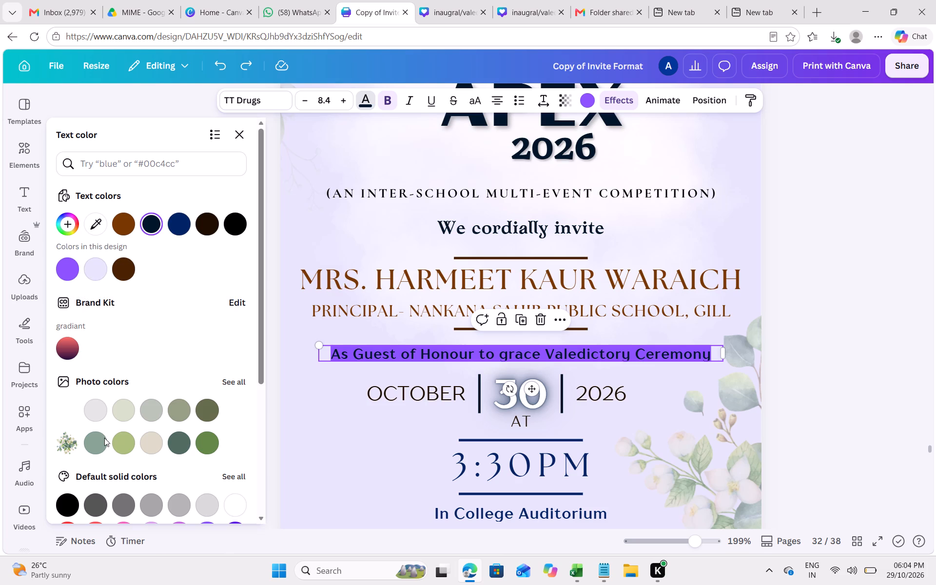
left_click(234, 507)
double_click(857, 326)
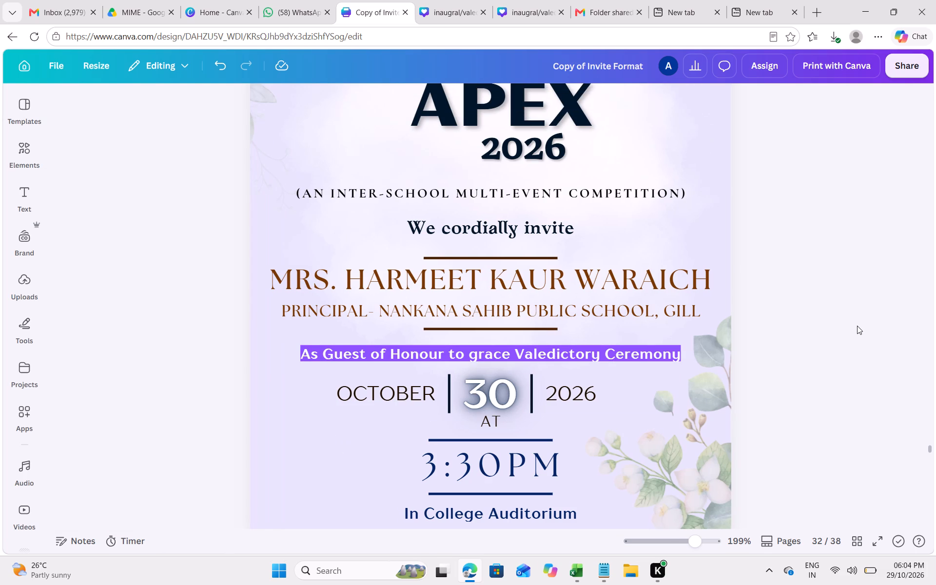
scroll(757, 309, "up", 1)
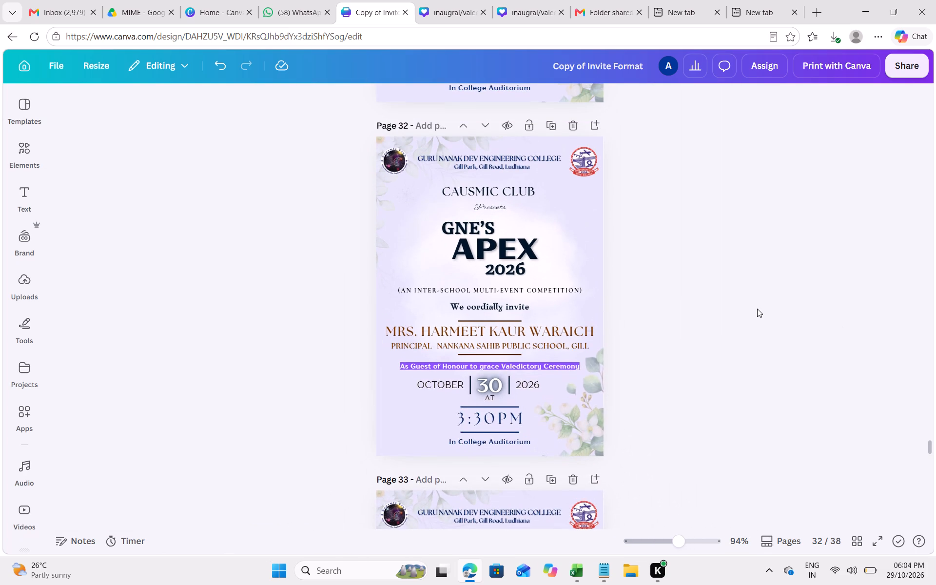
Try navy blue for the "As Guest of Honour" line's background effect, settling on the dark olive green photo colour.
left_click(577, 389)
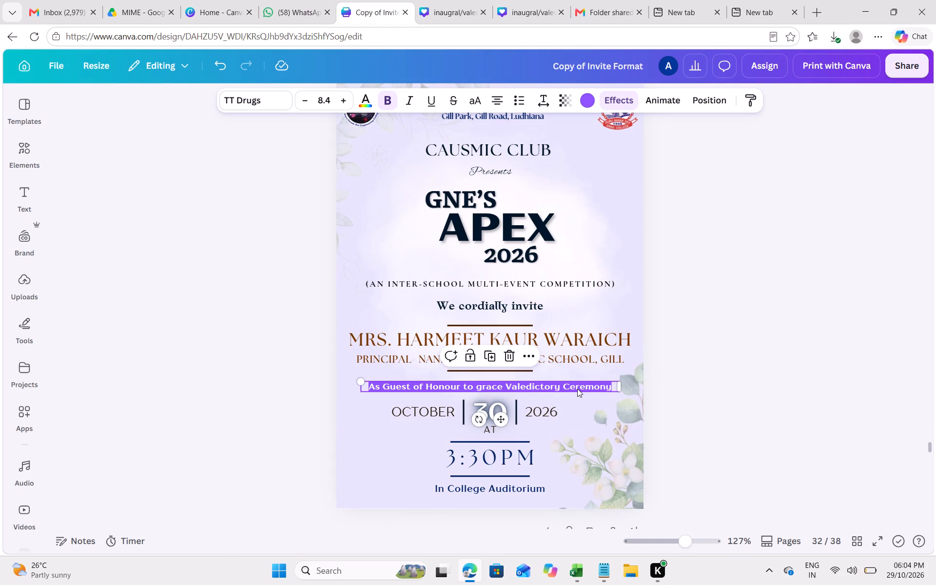
left_click(587, 105)
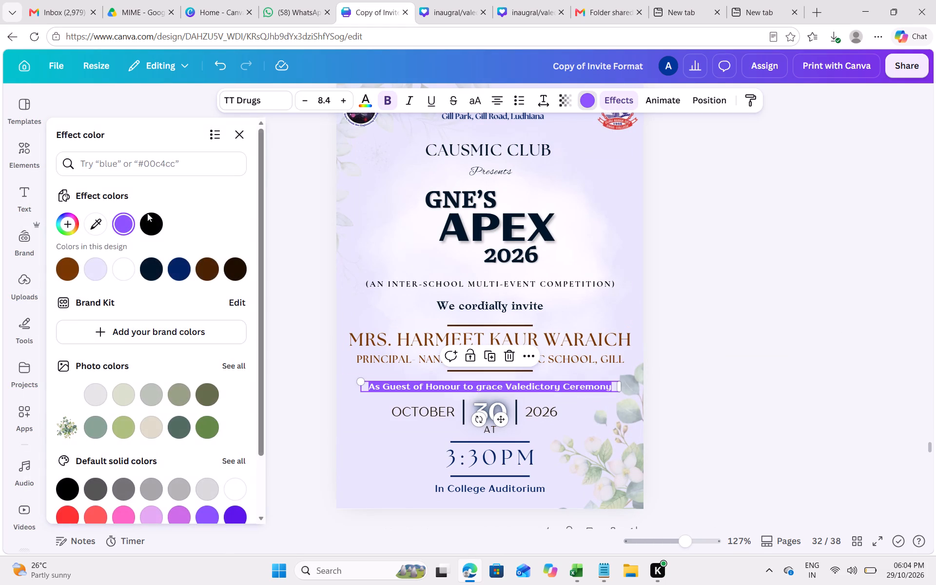
left_click(180, 270)
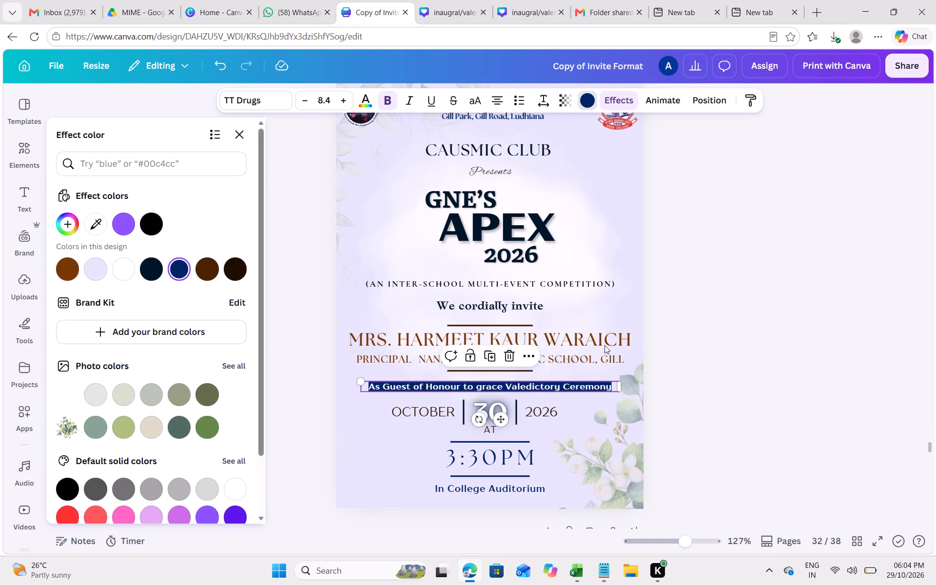
left_click(211, 398)
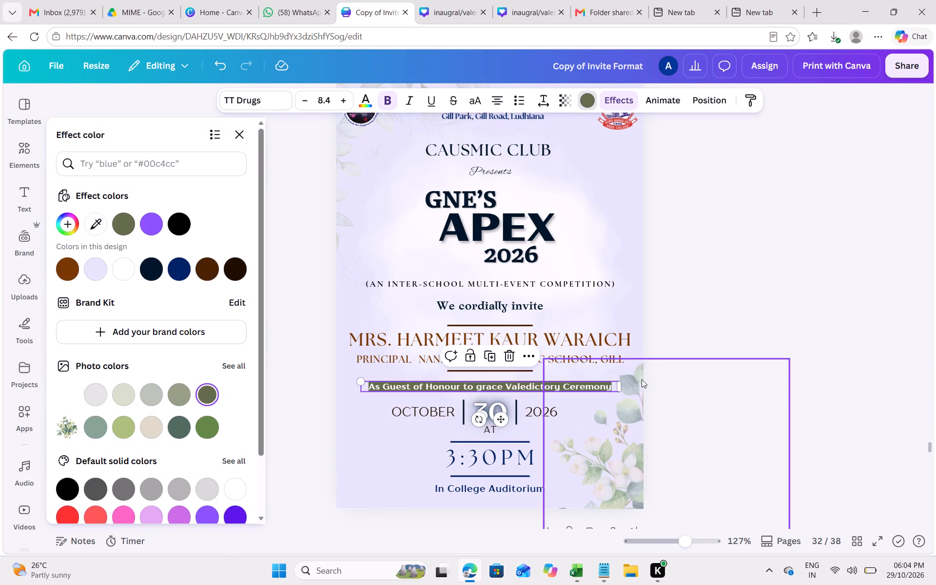
double_click(726, 333)
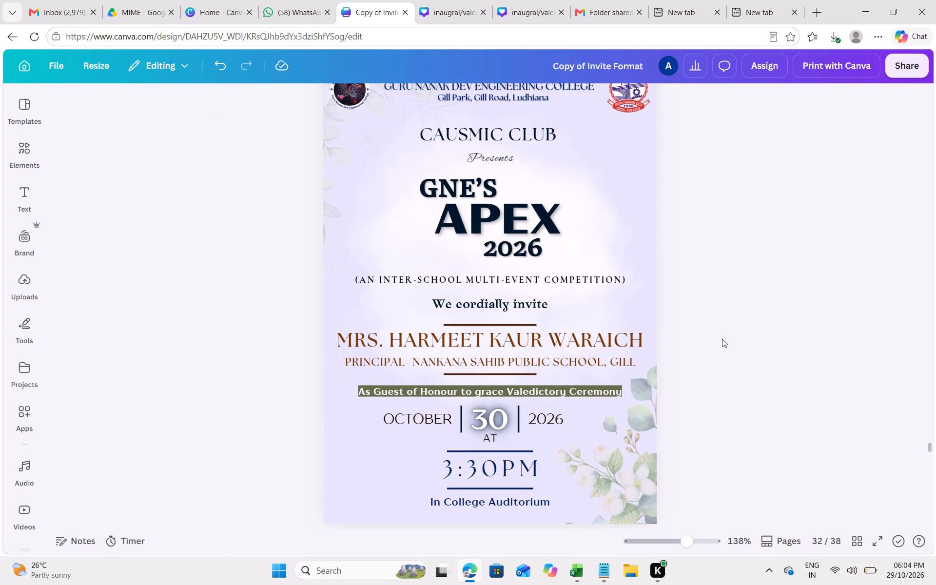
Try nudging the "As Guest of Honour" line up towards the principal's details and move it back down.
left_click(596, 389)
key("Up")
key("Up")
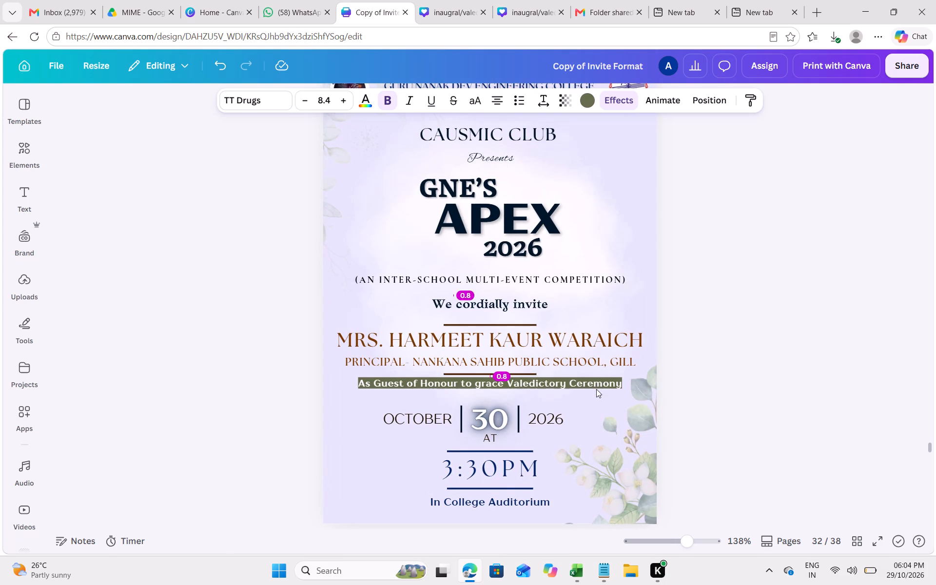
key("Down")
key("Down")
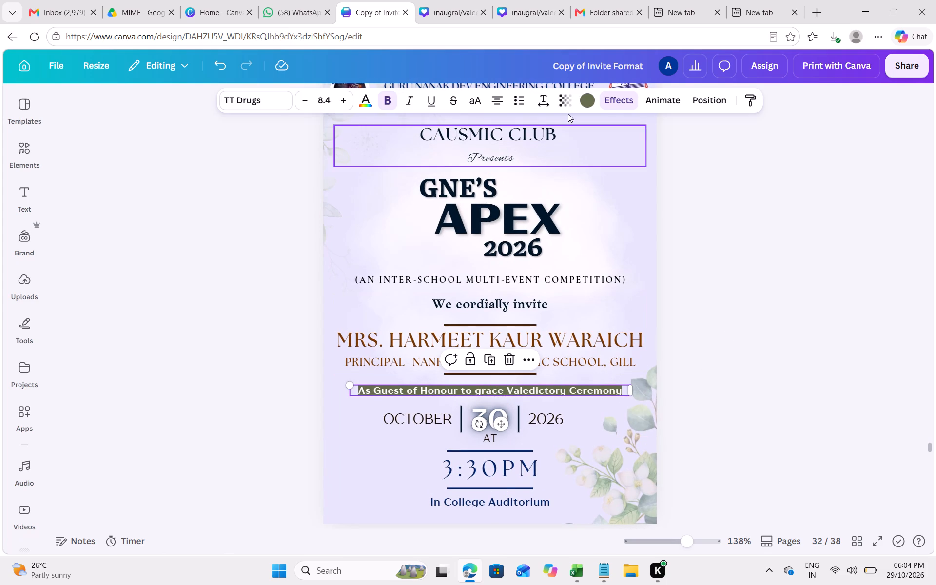
Set the Spread of the "As Guest of Honour" line's Background effect to about 22.
left_click(616, 105)
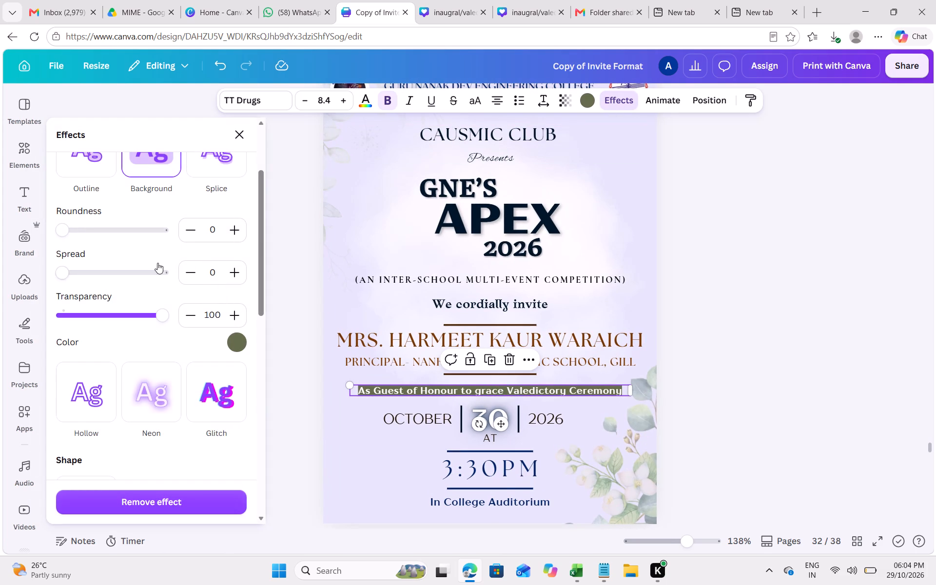
left_click_drag(64, 272, 83, 273)
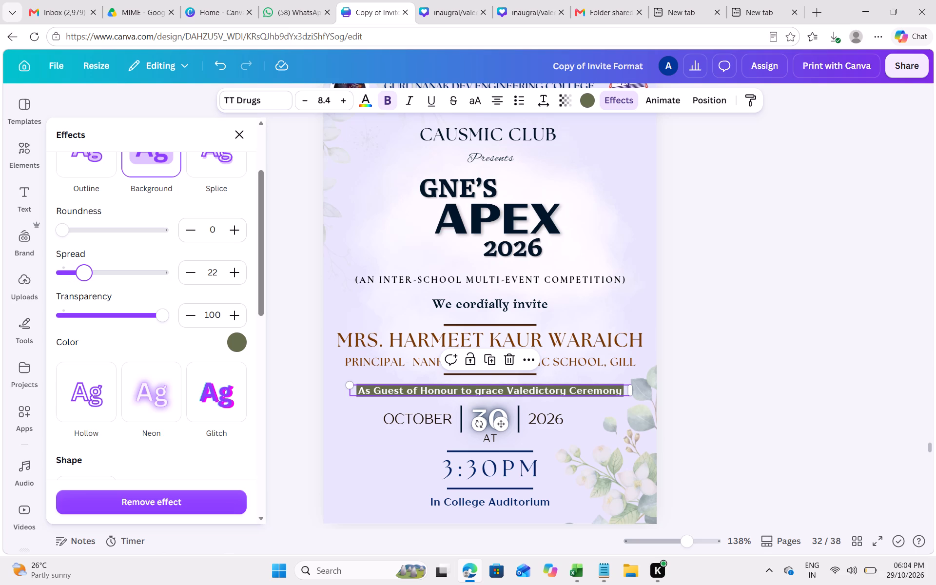
left_click_drag(83, 273, 82, 274)
double_click(768, 385)
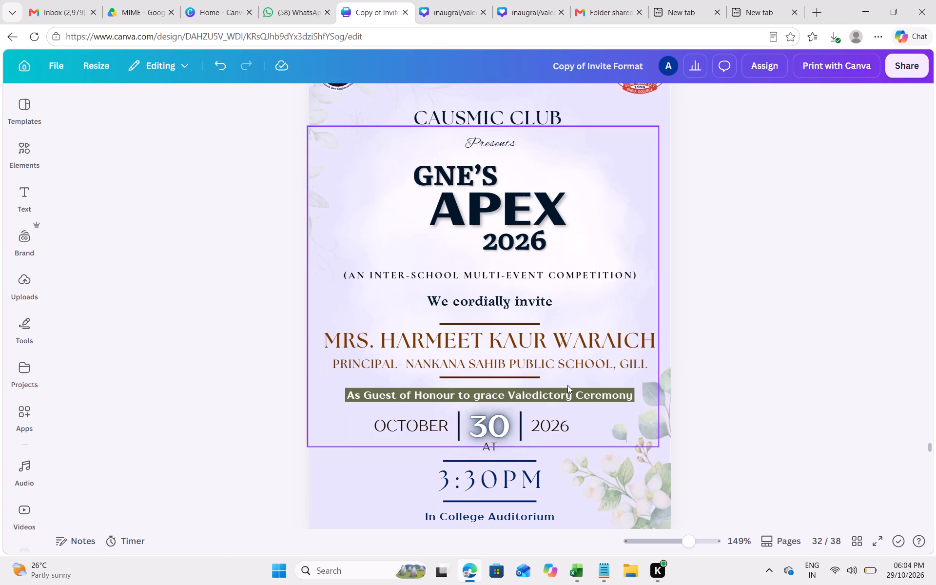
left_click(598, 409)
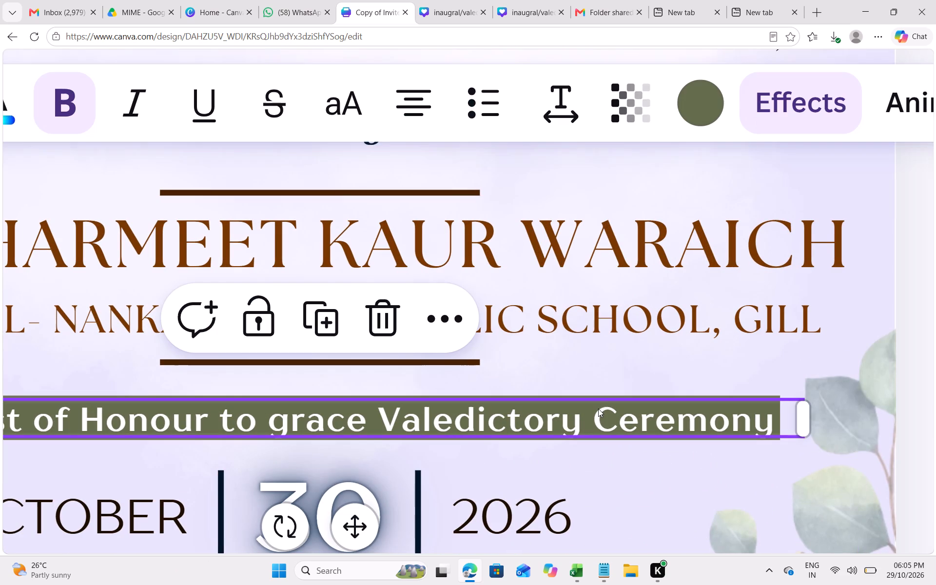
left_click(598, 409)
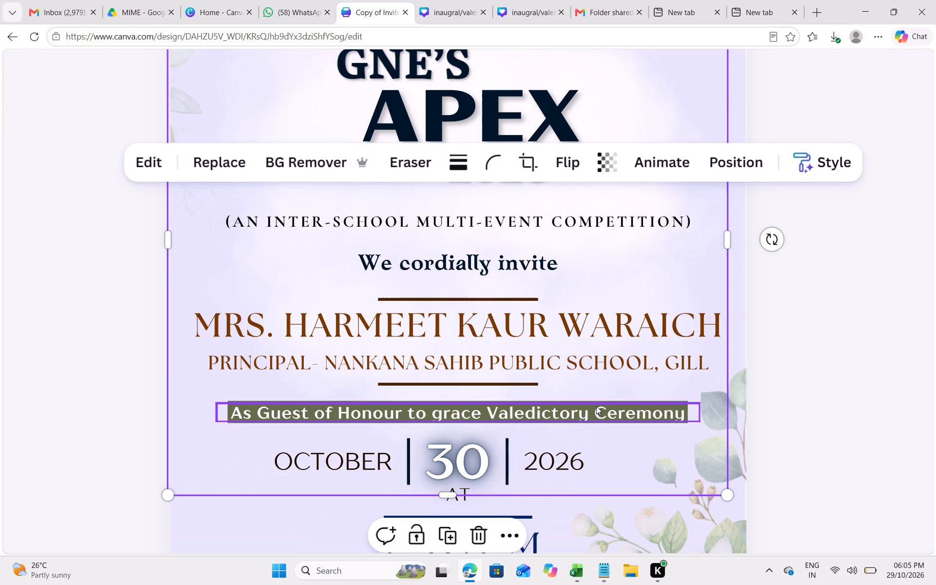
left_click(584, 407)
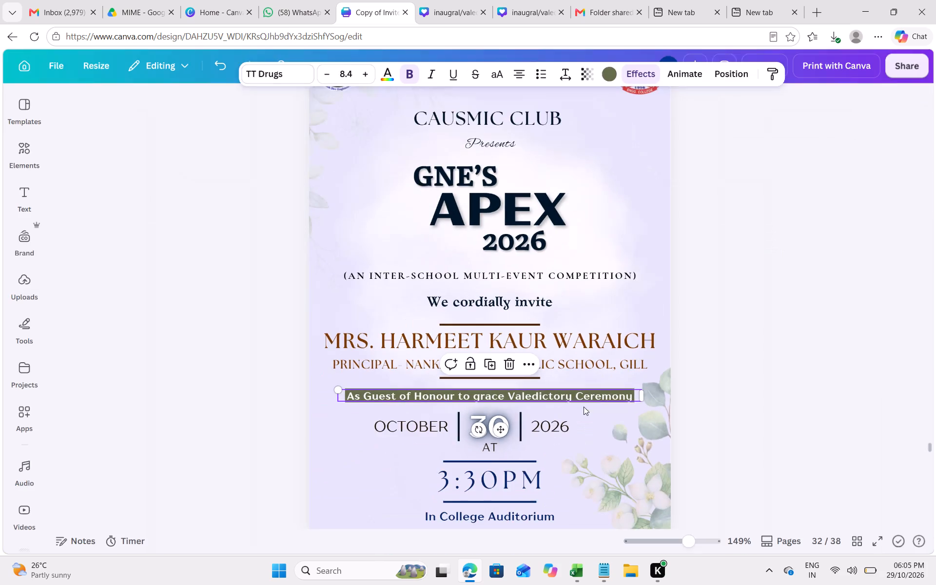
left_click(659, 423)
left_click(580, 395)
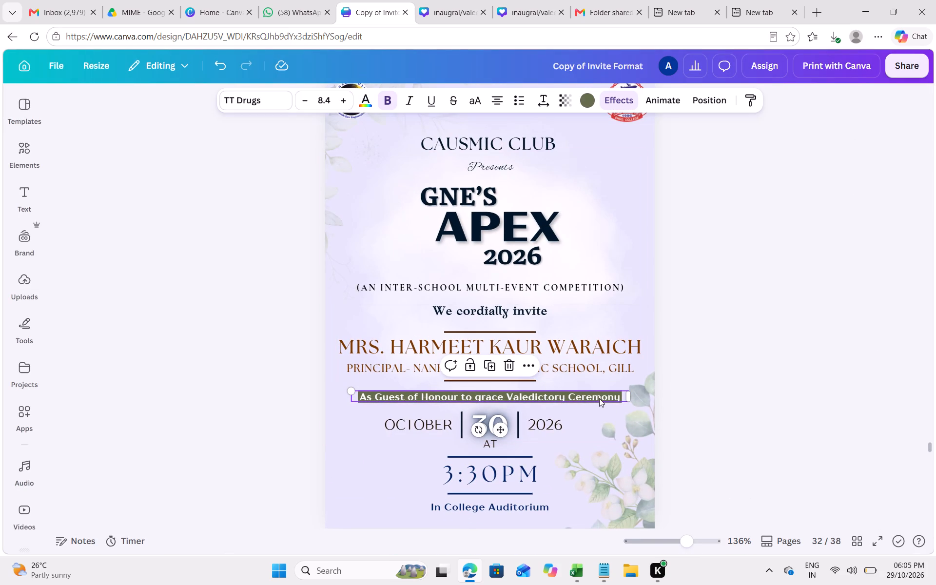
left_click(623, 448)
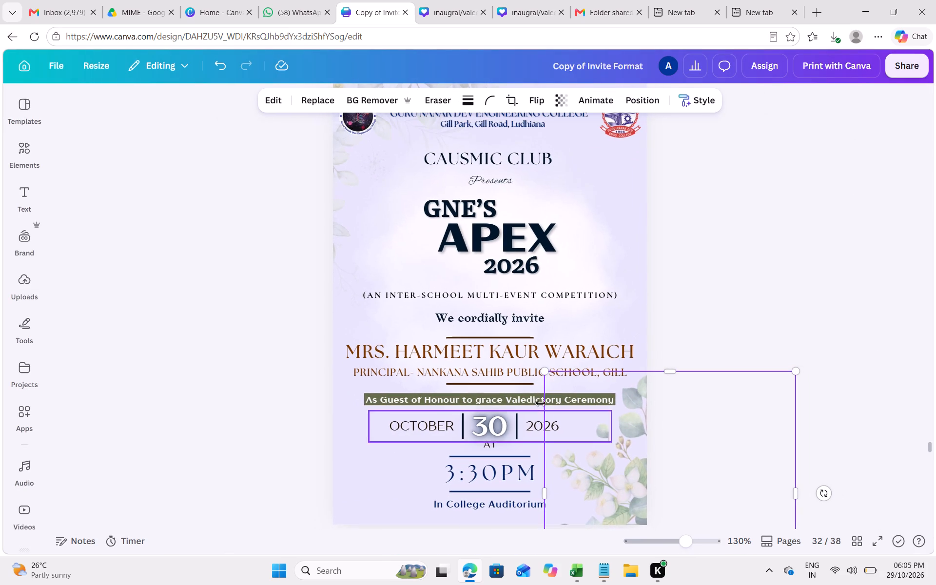
Select the "As Guest of Honour to grace Valedictory Ceremony" line above the October 30 date.
left_click(531, 397)
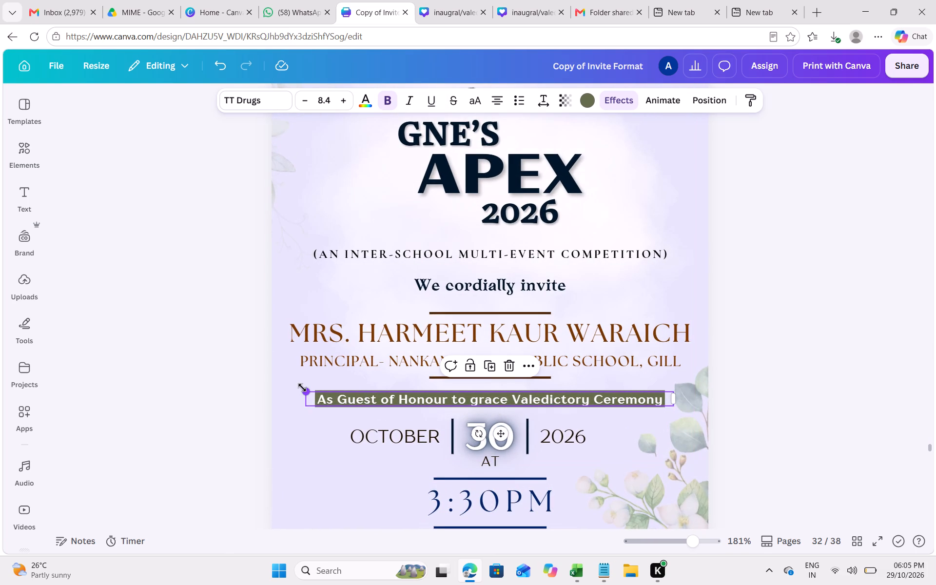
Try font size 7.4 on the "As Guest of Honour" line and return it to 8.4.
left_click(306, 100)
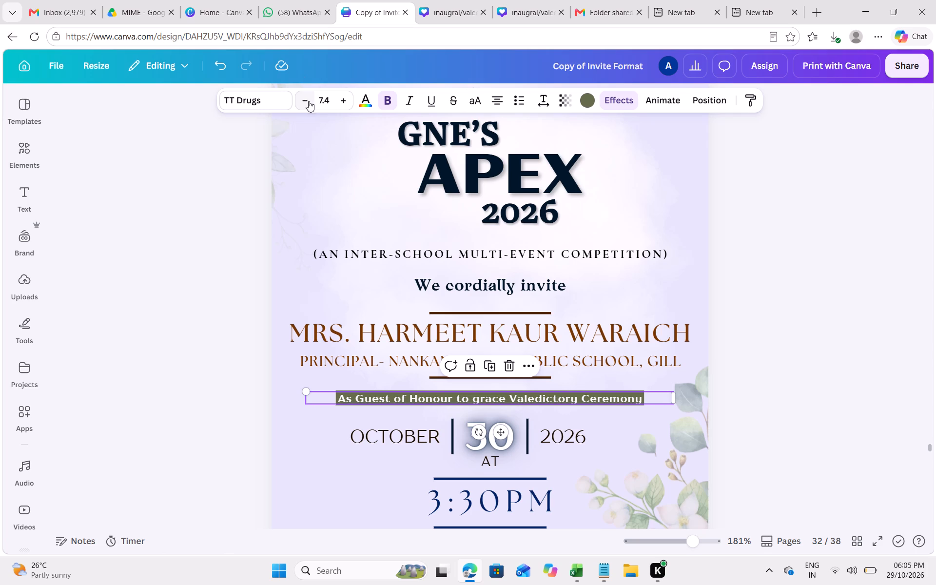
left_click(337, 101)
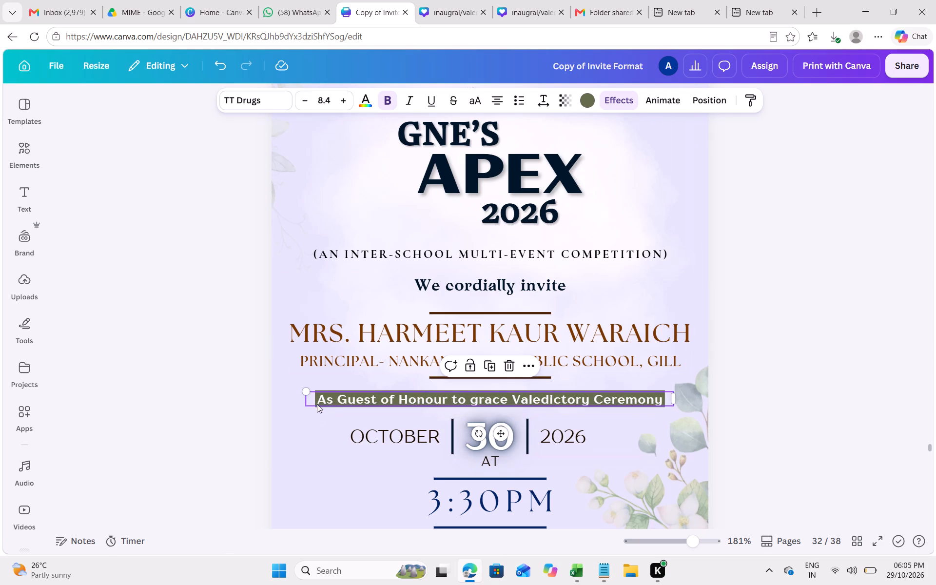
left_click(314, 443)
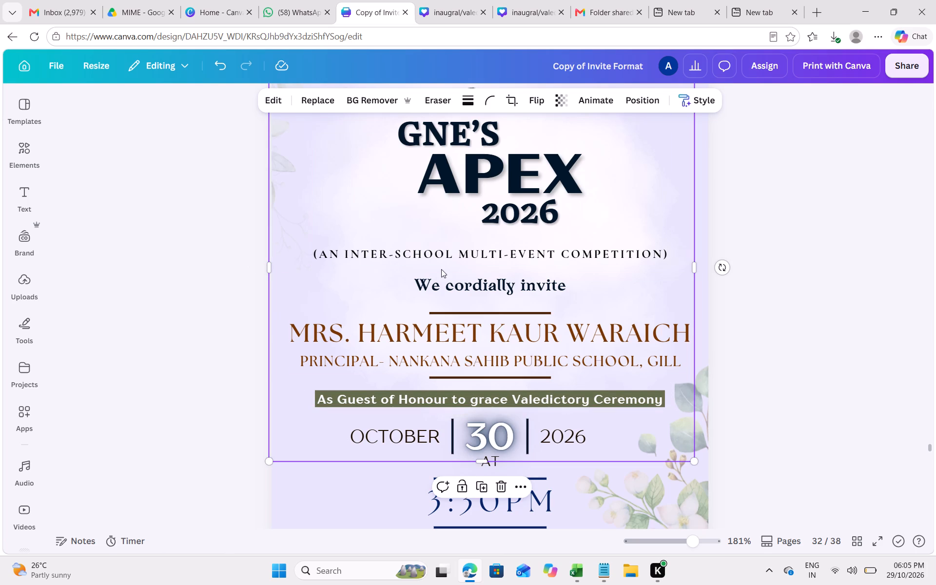
Add a navy circle, shrink it and place it at the left end of the "As Guest of Honour" line.
key("c")
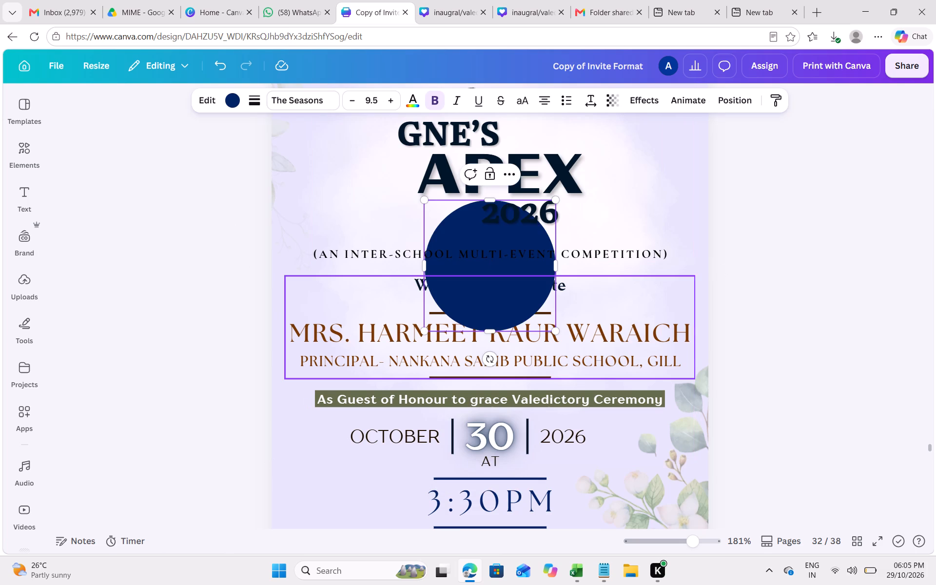
left_click_drag(556, 198, 490, 263)
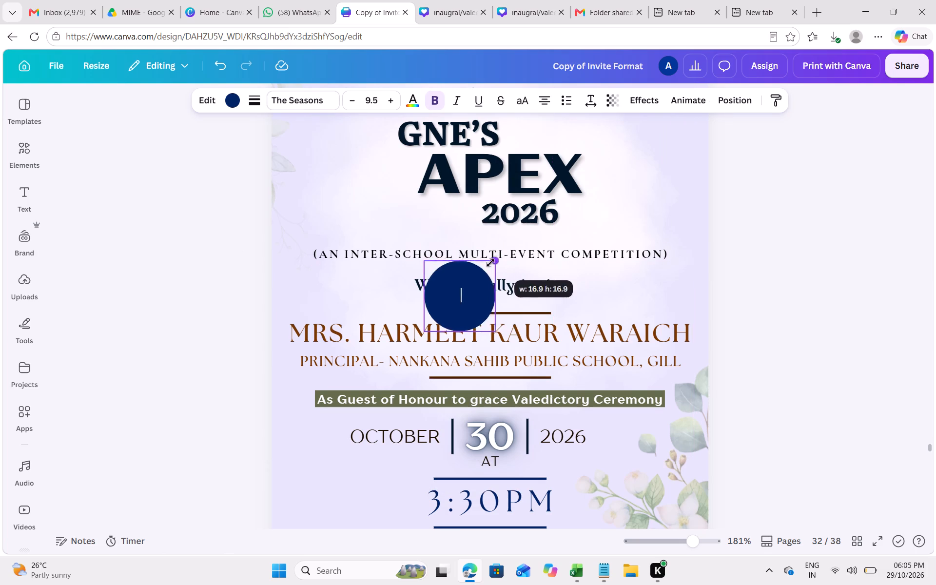
left_click_drag(490, 263, 460, 294)
left_click_drag(446, 306, 336, 383)
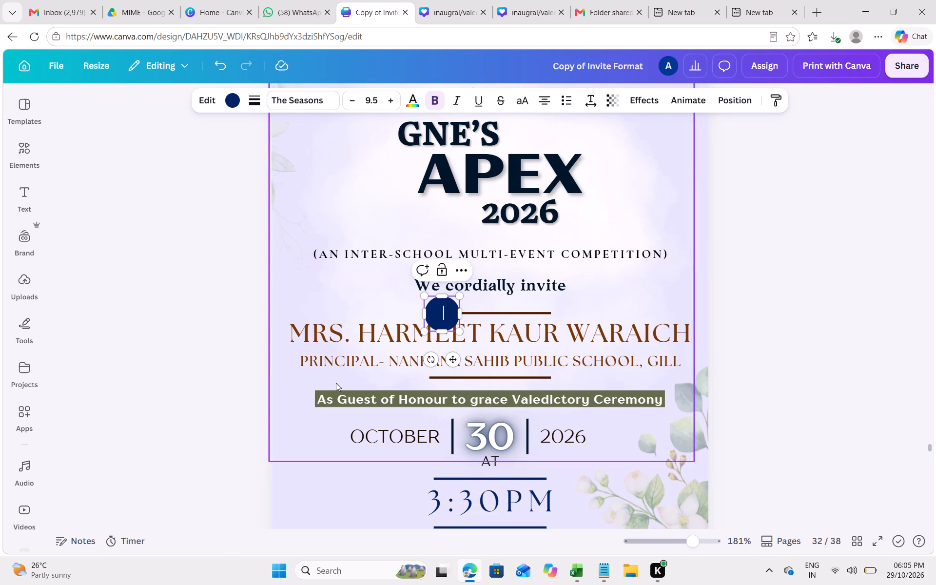
left_click_drag(336, 383, 433, 312)
left_click(369, 304)
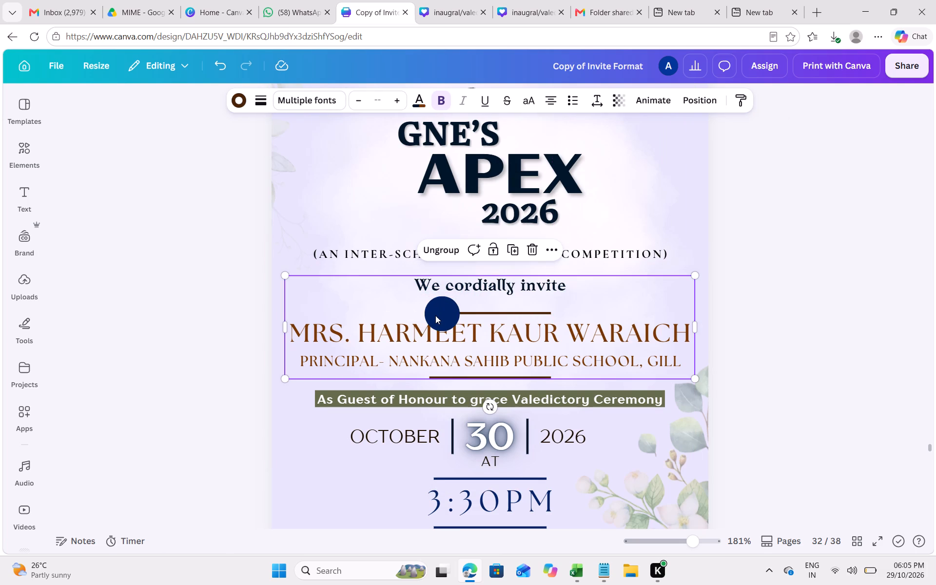
left_click_drag(440, 317, 300, 406)
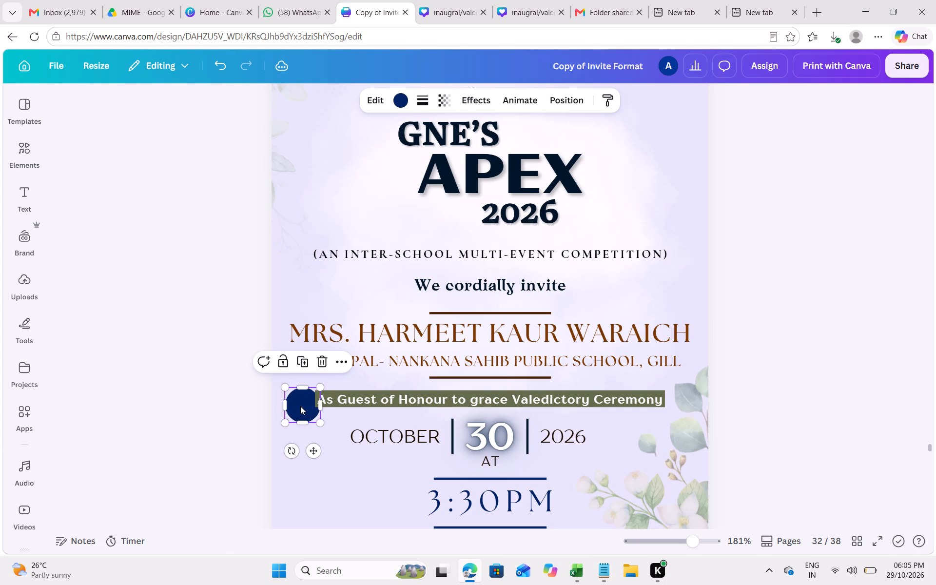
Shrink the circle to about the olive band's height and centre it on the band's left edge.
scroll(300, 406, "right", 4)
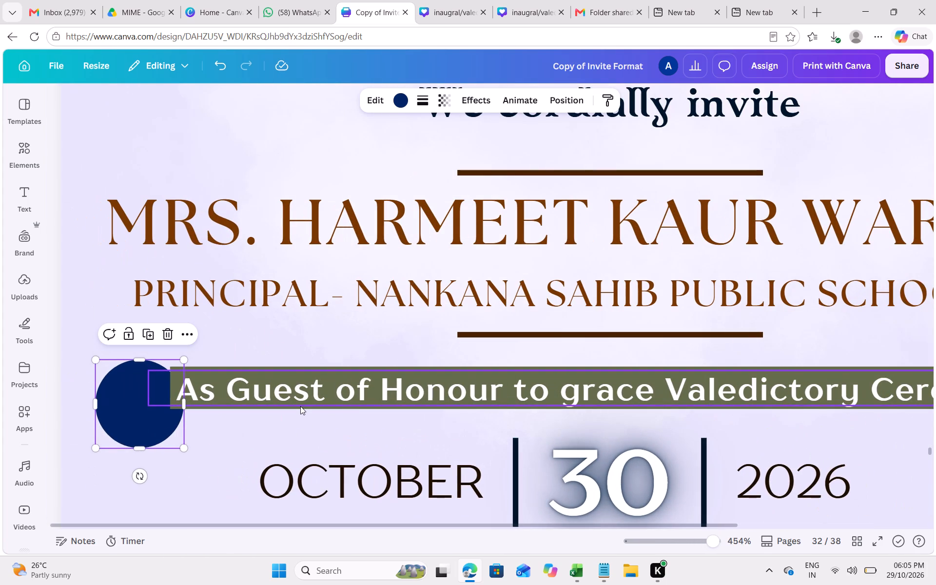
left_click_drag(184, 449, 152, 413)
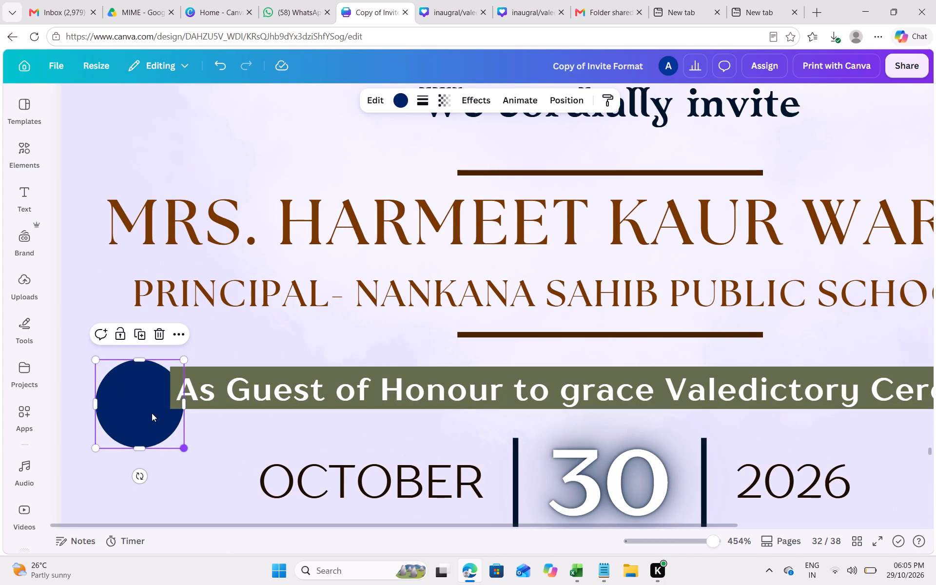
left_click_drag(152, 413, 138, 405)
left_click_drag(119, 390, 152, 399)
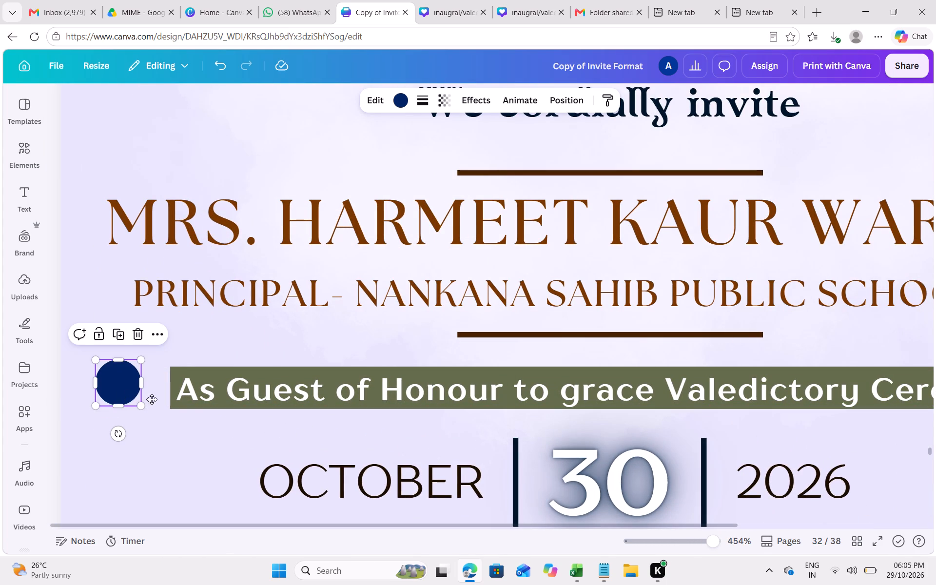
left_click_drag(152, 399, 171, 392)
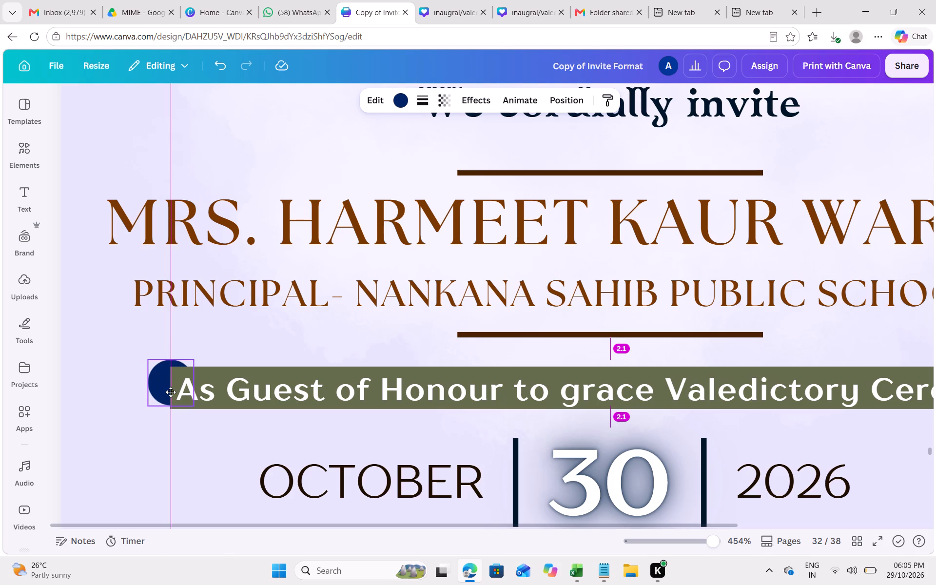
left_click_drag(171, 392, 170, 394)
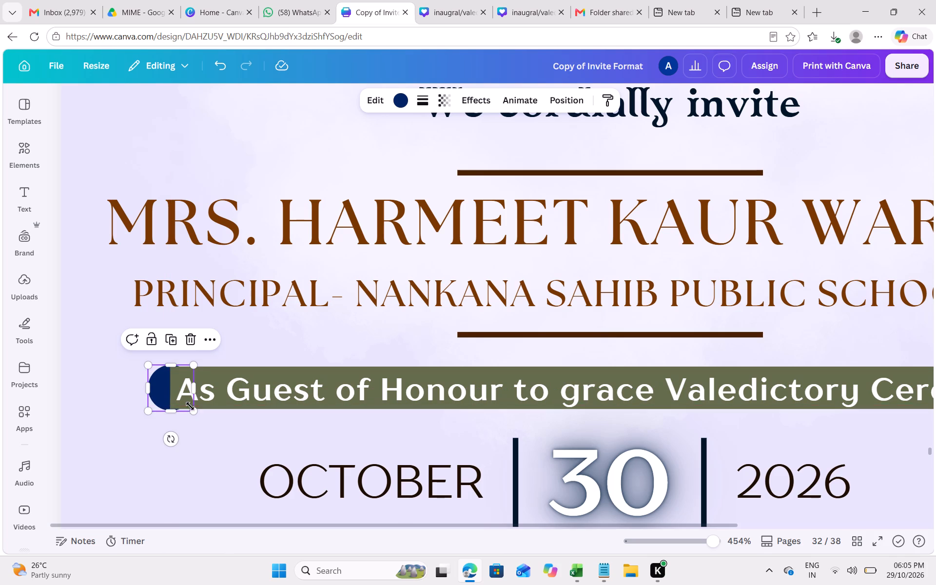
left_click(191, 407)
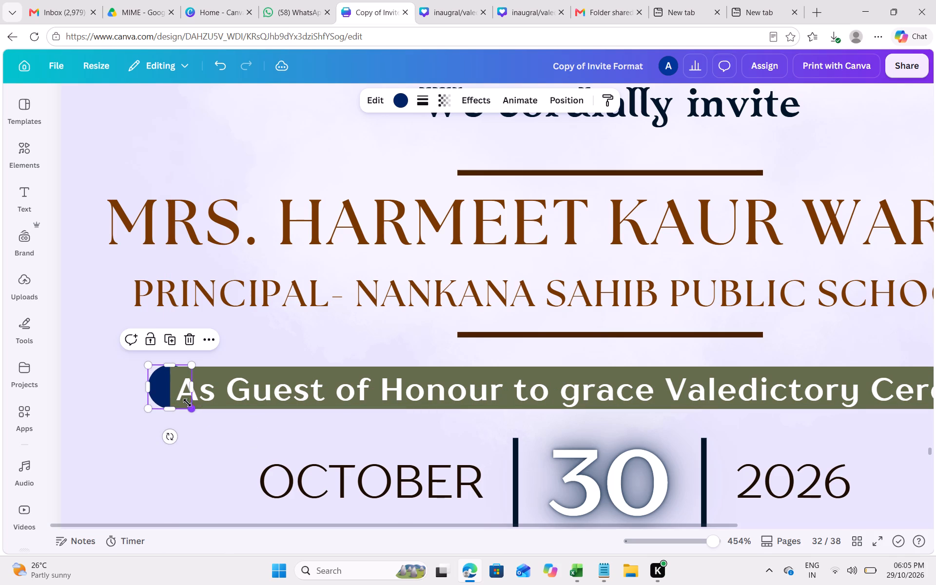
left_click(188, 406)
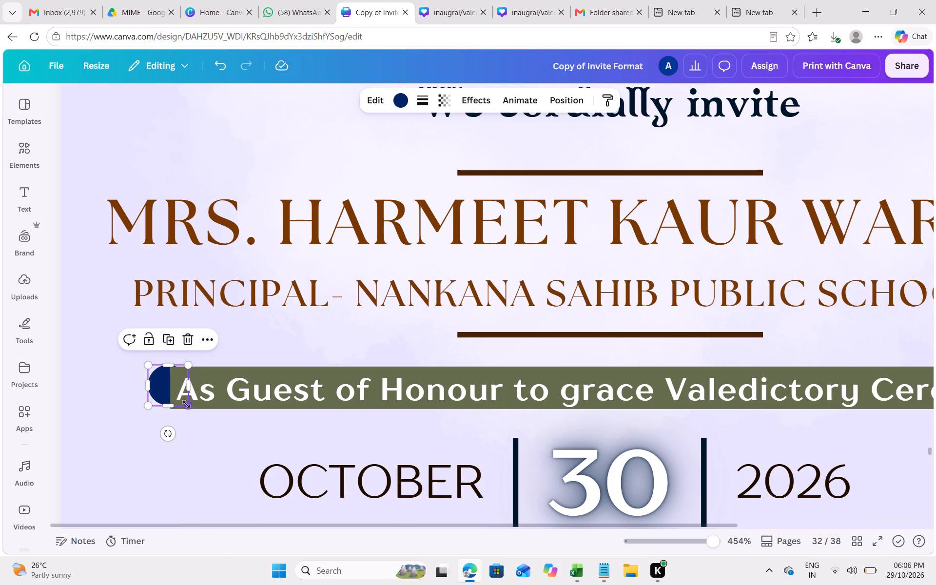
Align the circle vertically with the olive band so it forms the band's rounded left end.
key("Down")
key("Up")
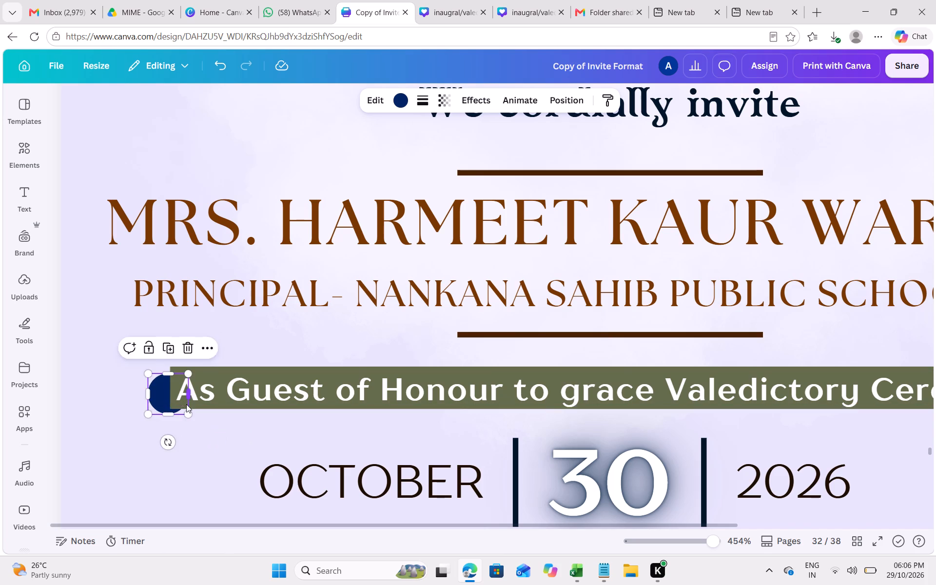
key("Down")
left_click(175, 425)
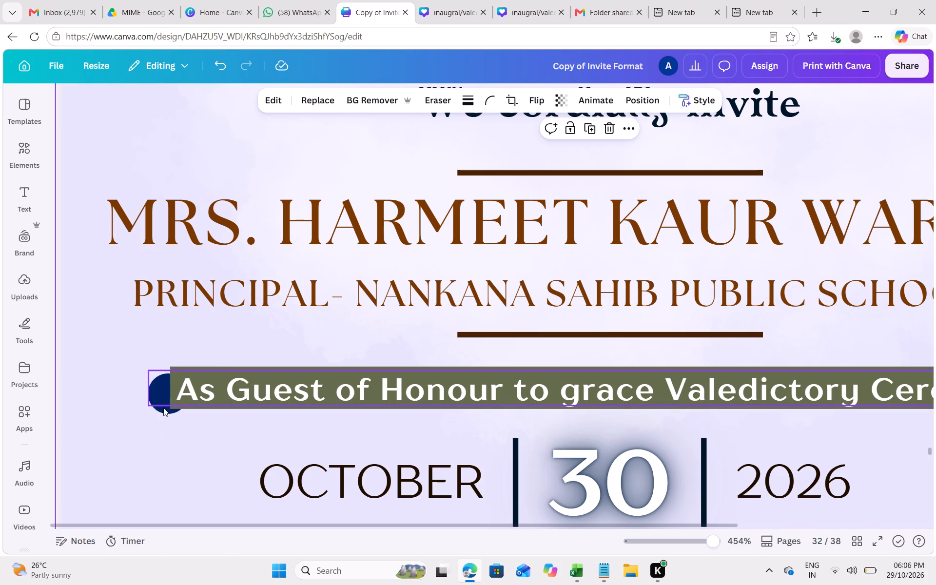
left_click(163, 408)
left_click(163, 408)
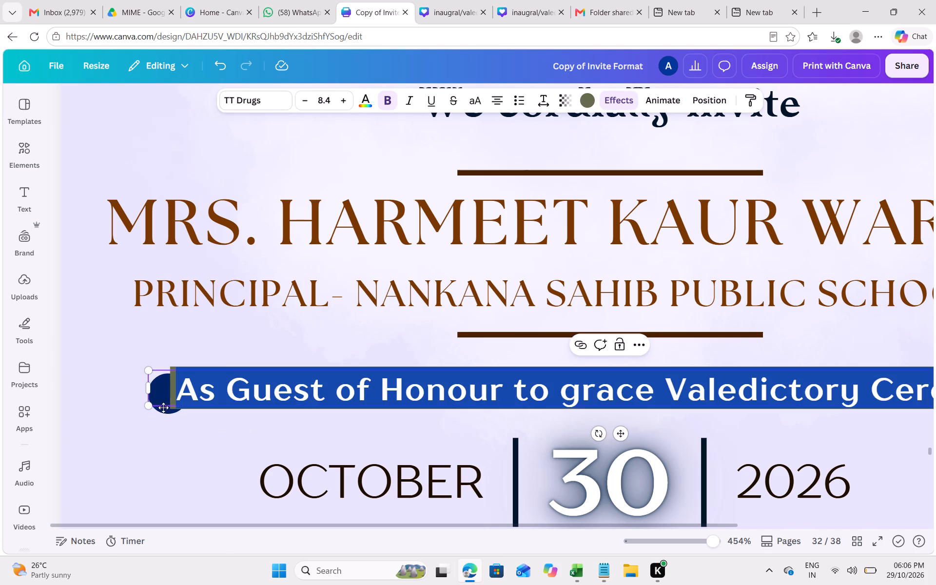
left_click(166, 412)
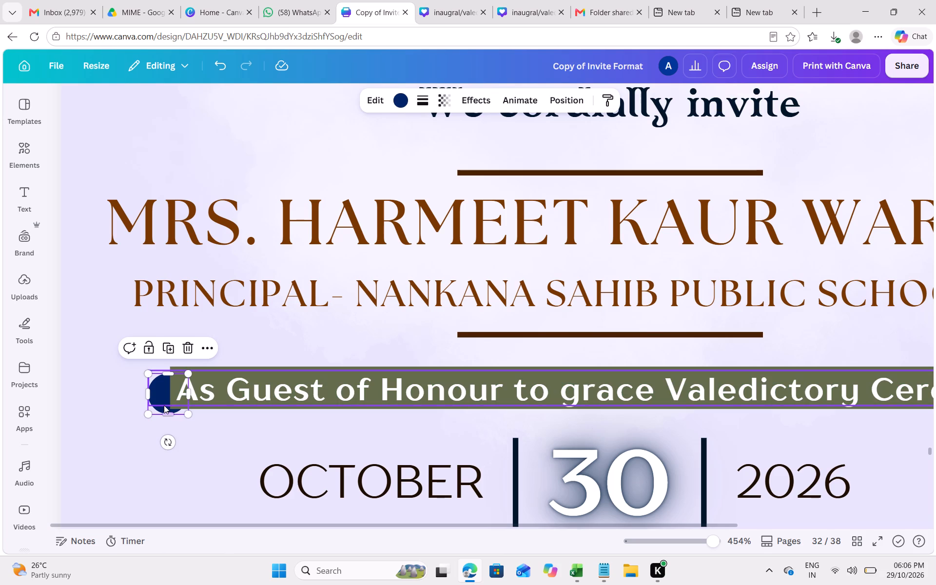
left_click_drag(164, 405, 164, 398)
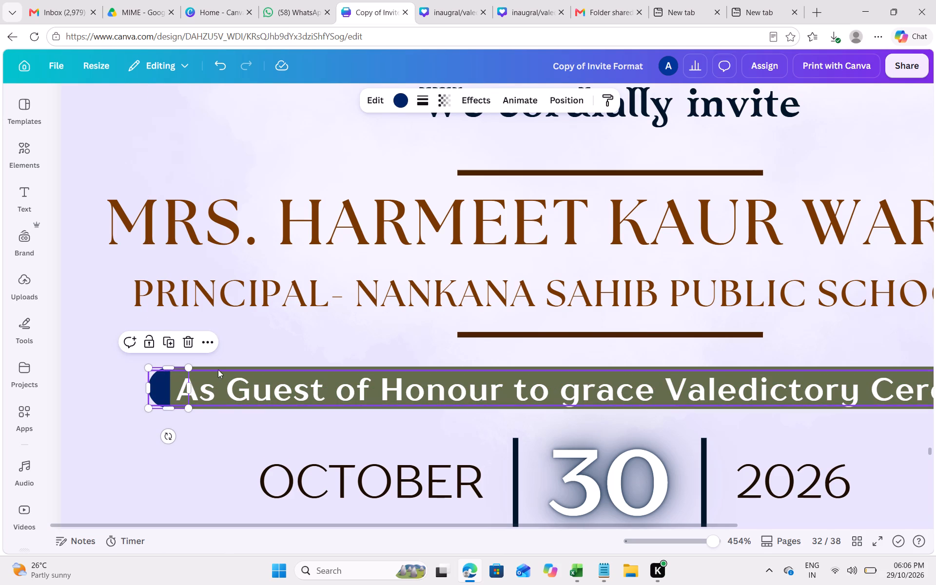
Recolour the circle with the design's dark olive green to match the band.
left_click(393, 95)
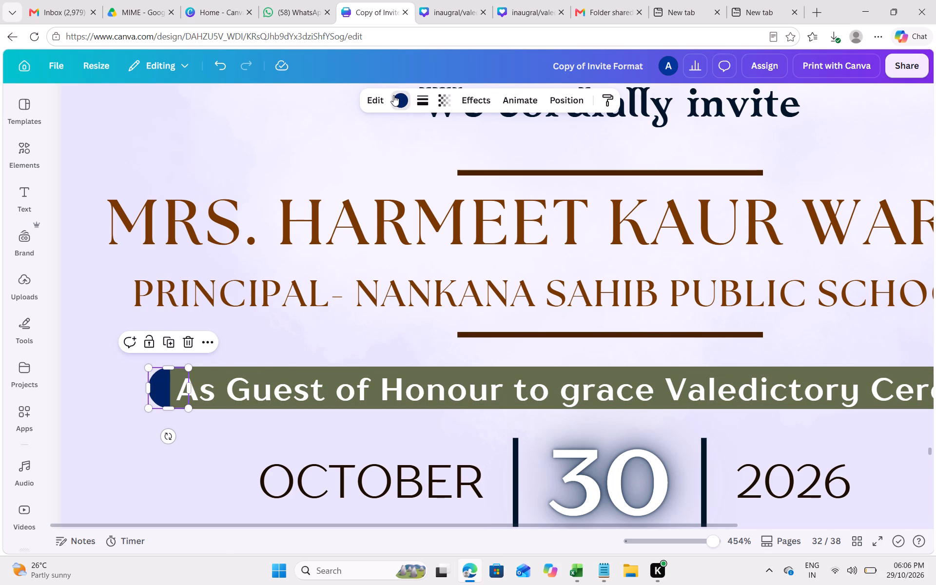
left_click(146, 238)
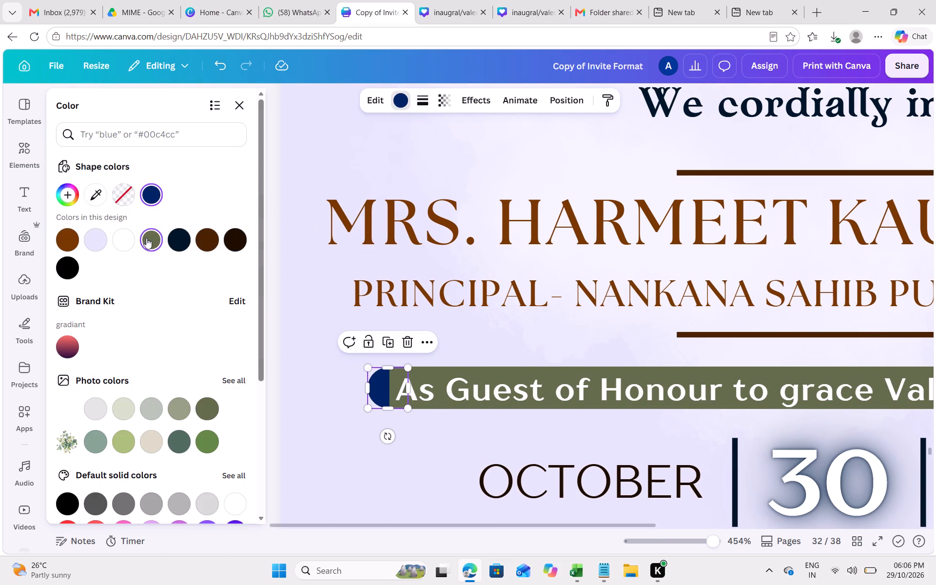
key("Right")
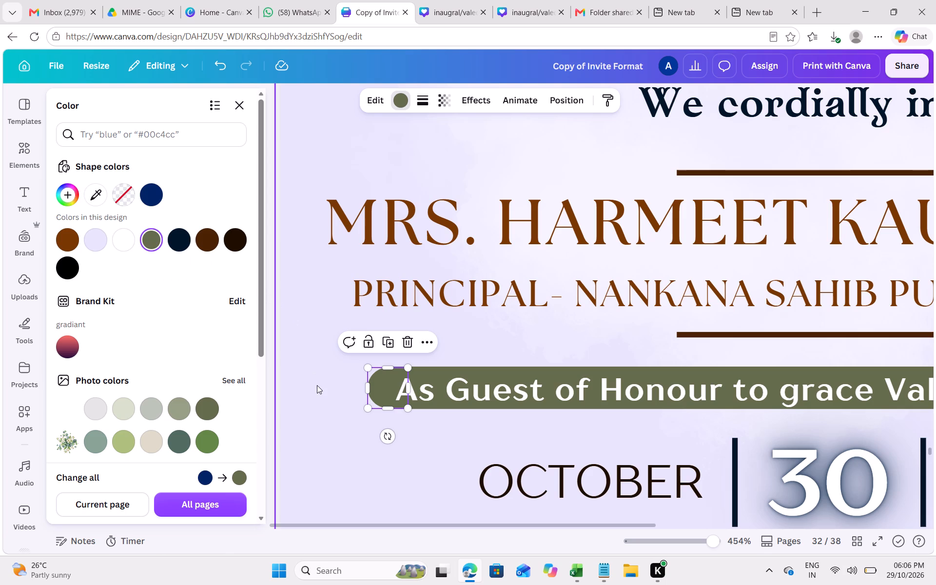
key("Right")
left_click(328, 397)
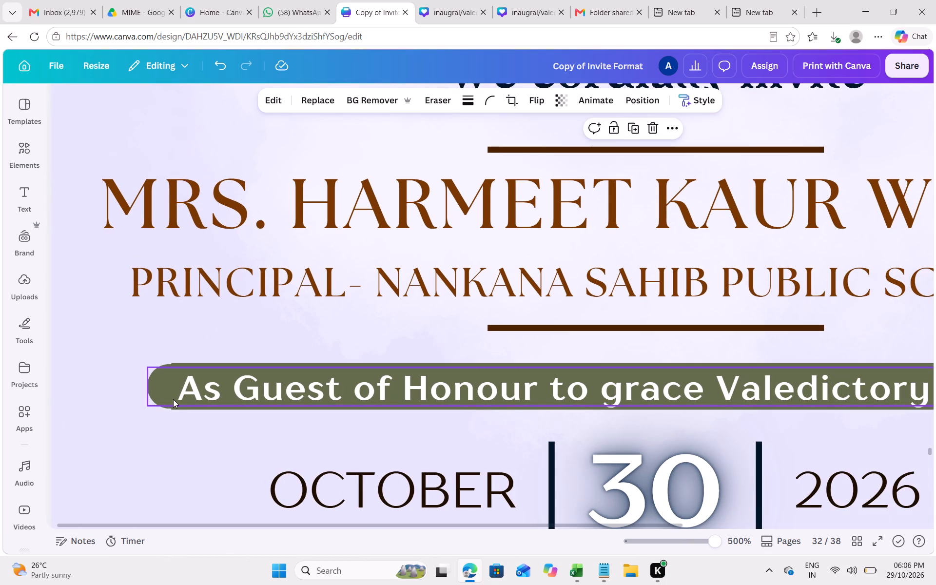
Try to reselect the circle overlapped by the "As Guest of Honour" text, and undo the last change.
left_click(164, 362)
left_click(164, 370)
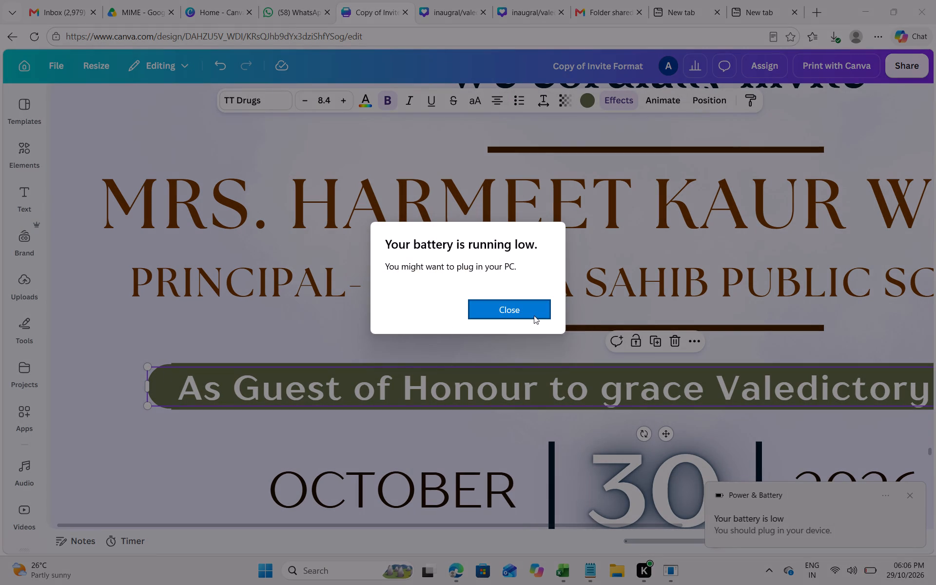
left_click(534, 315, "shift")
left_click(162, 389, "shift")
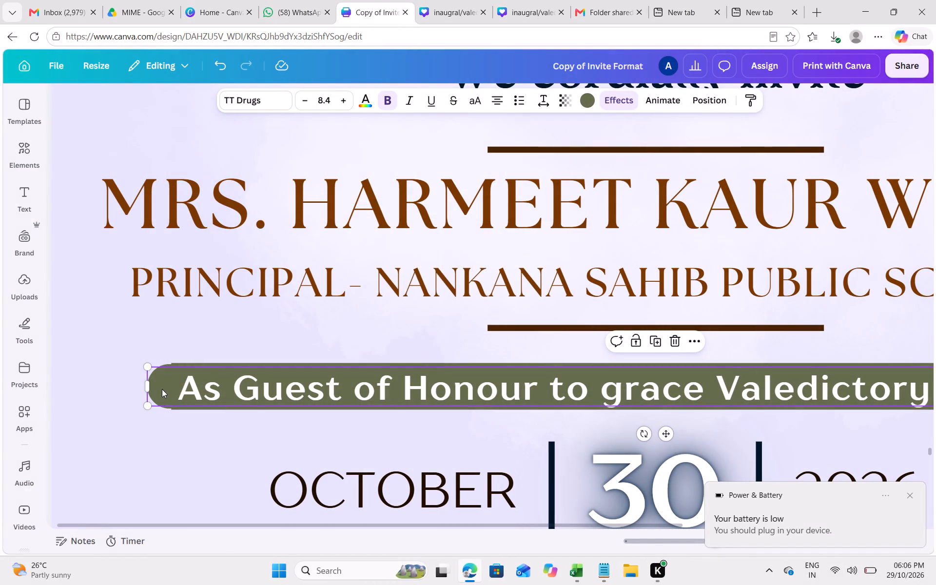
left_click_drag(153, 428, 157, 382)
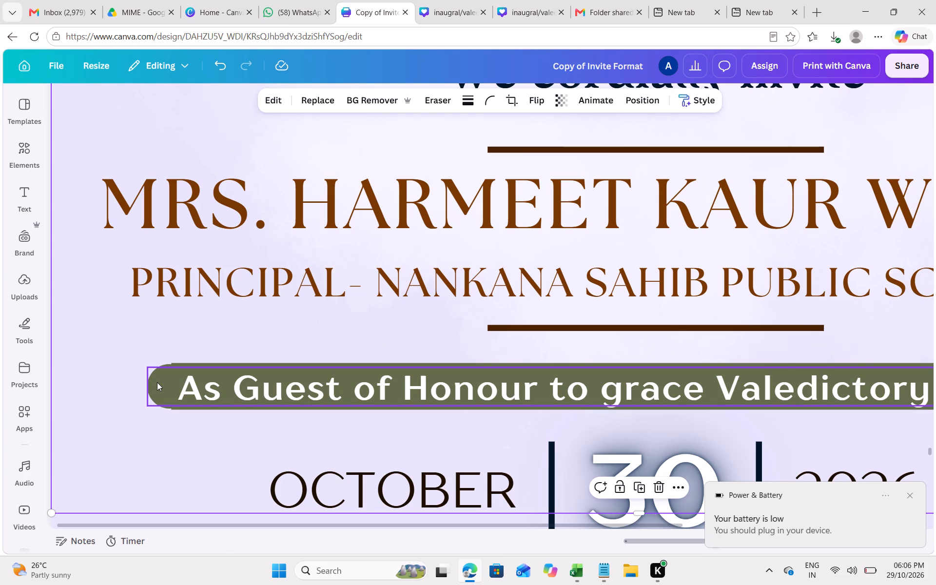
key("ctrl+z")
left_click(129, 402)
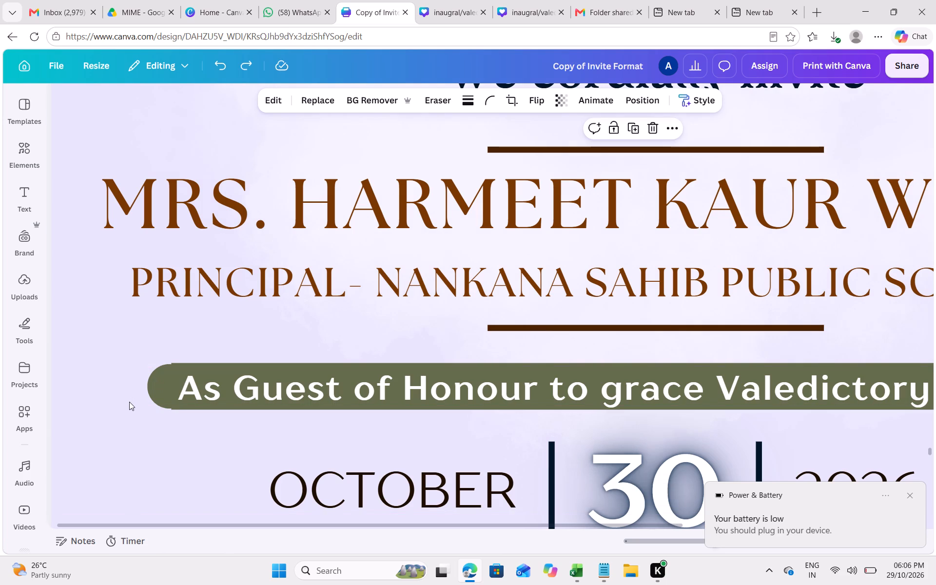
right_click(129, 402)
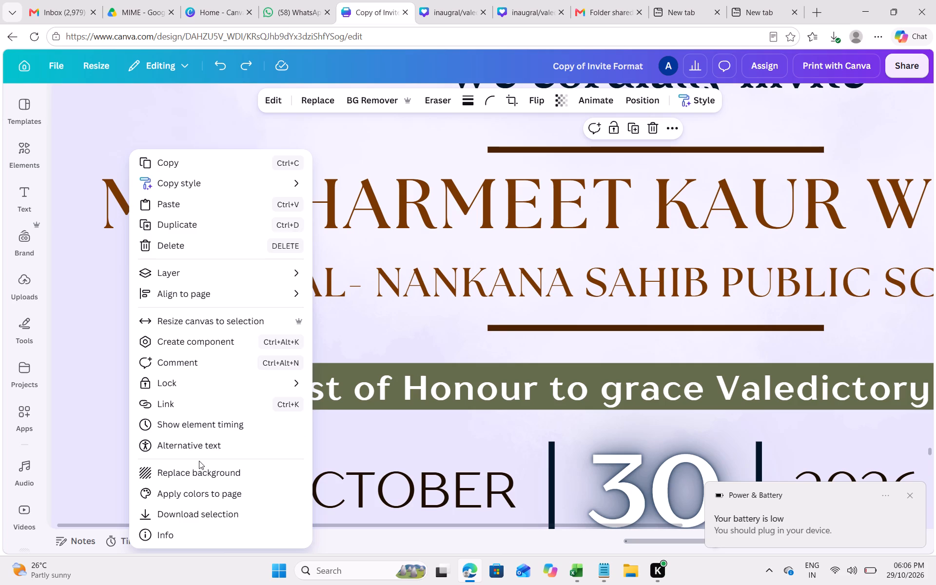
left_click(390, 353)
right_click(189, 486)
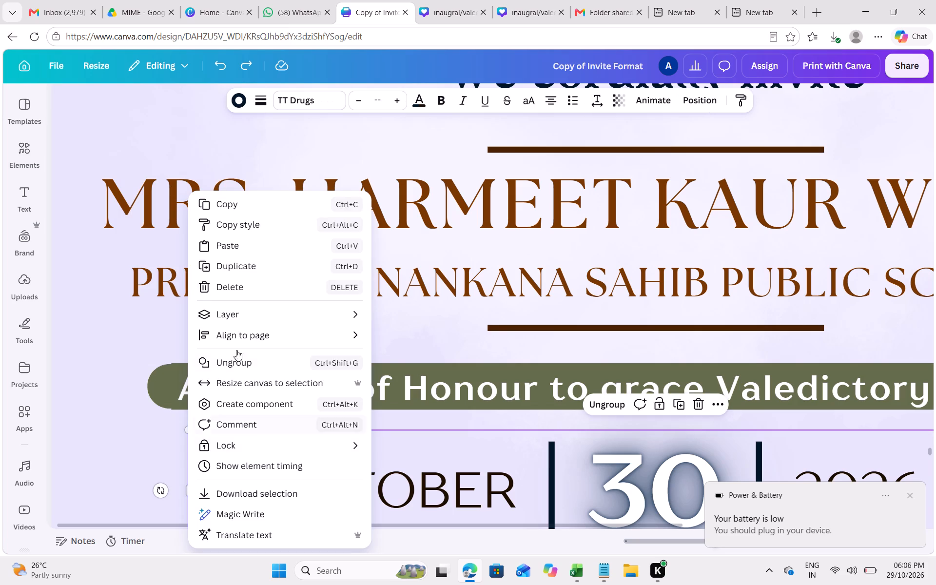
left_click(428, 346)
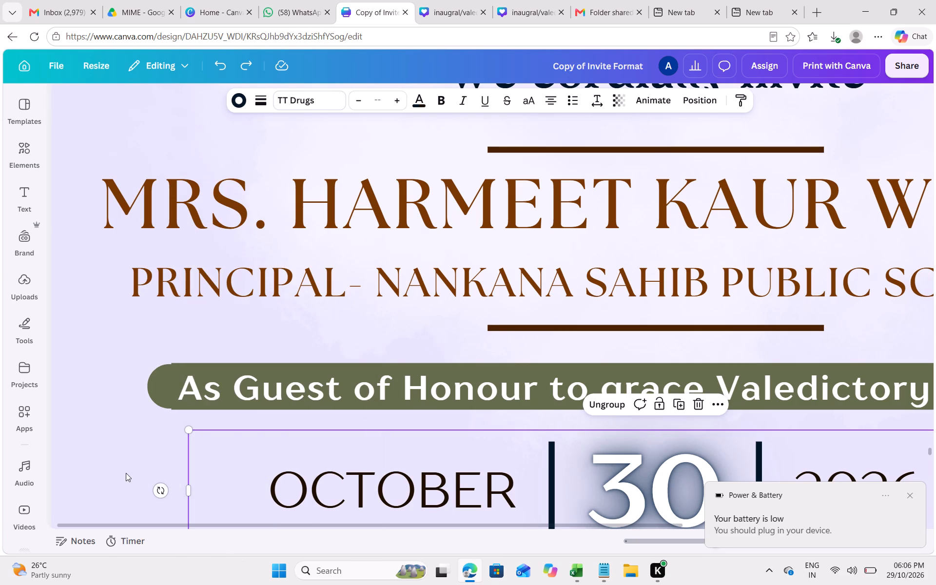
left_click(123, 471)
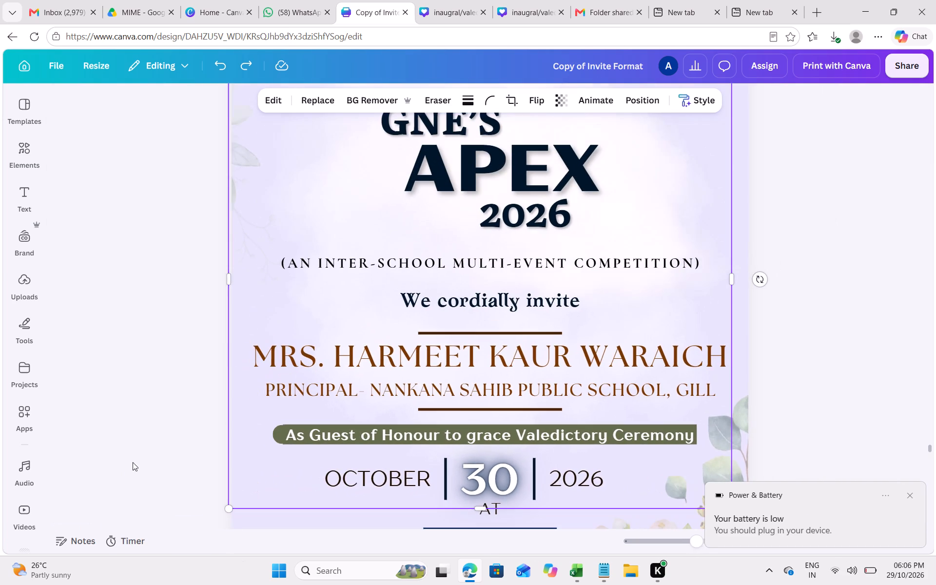
Narrow the "As Guest of Honour to grace Valedictory Ceremony" text box from its left side to a width of about 84.5.
left_click(282, 429)
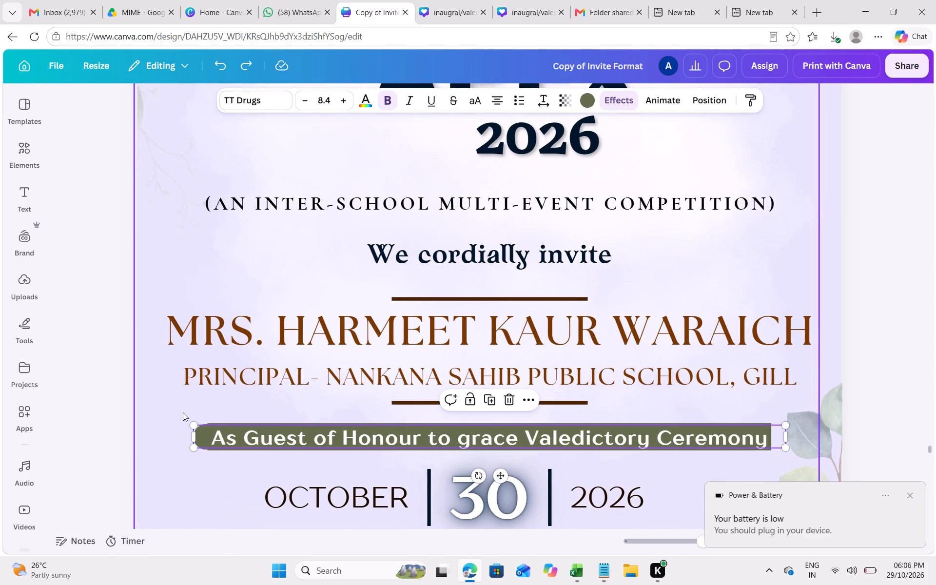
left_click_drag(192, 435, 209, 434)
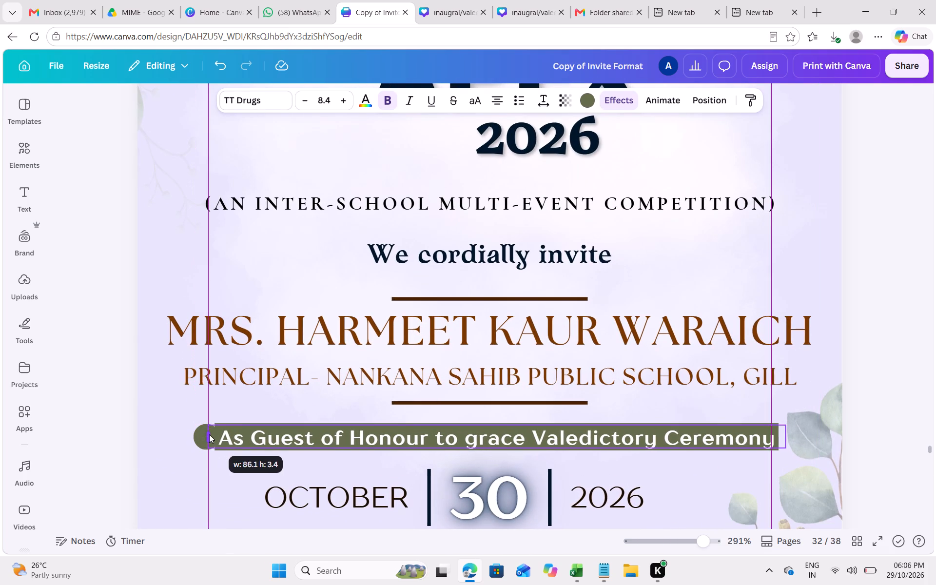
left_click_drag(209, 434, 214, 434)
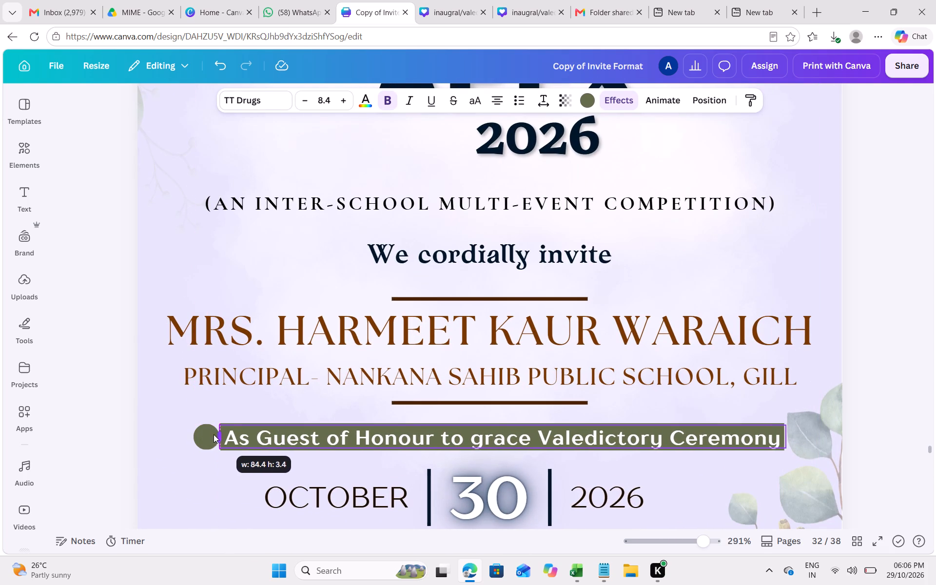
left_click_drag(214, 434, 214, 433)
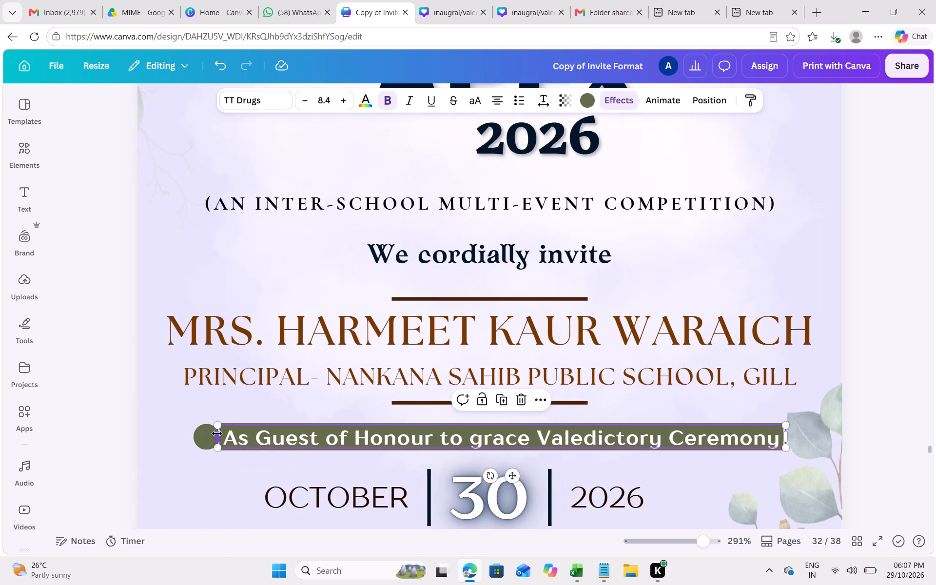
Centre the "As Guest of Honour to grace Valedictory Ceremony" text box horizontally on the page.
right_click(264, 437)
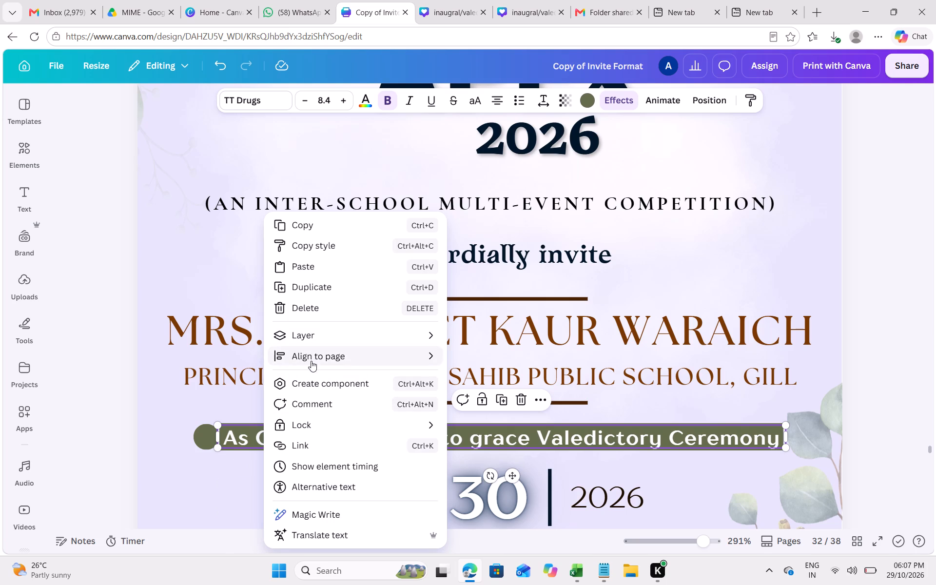
left_click(311, 361)
left_click(486, 375)
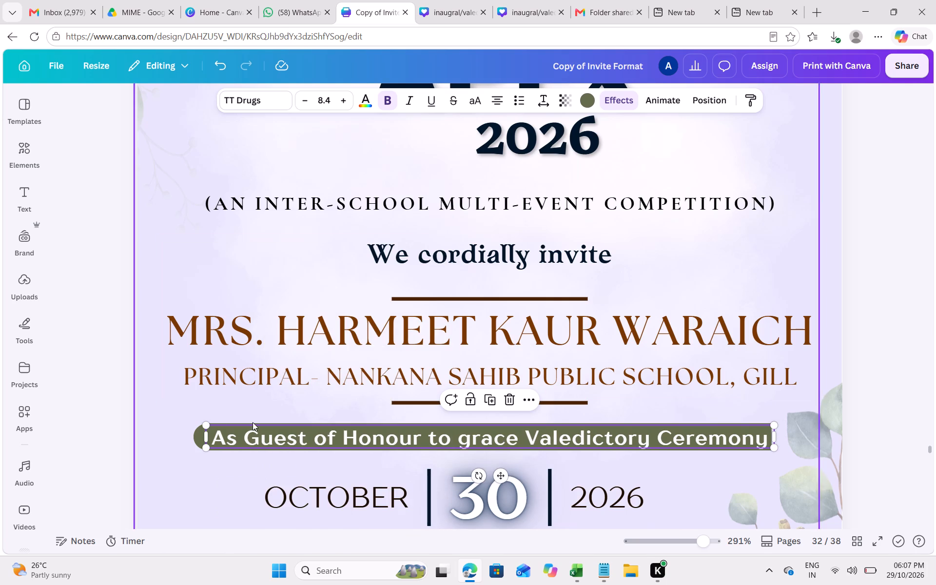
Select the small olive circle that forms the rounded left end of the Guest of Honour band.
left_click(175, 478)
left_click(203, 438)
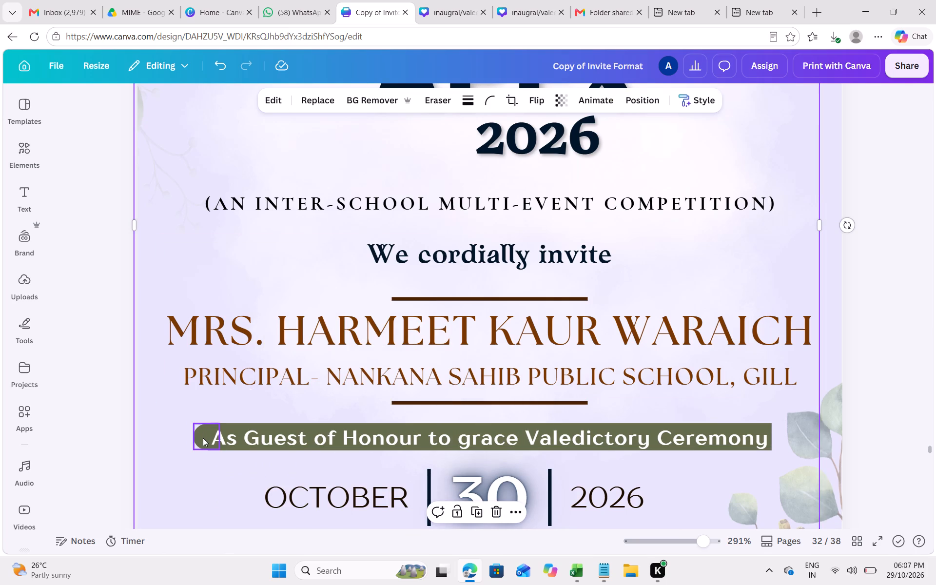
left_click(195, 427)
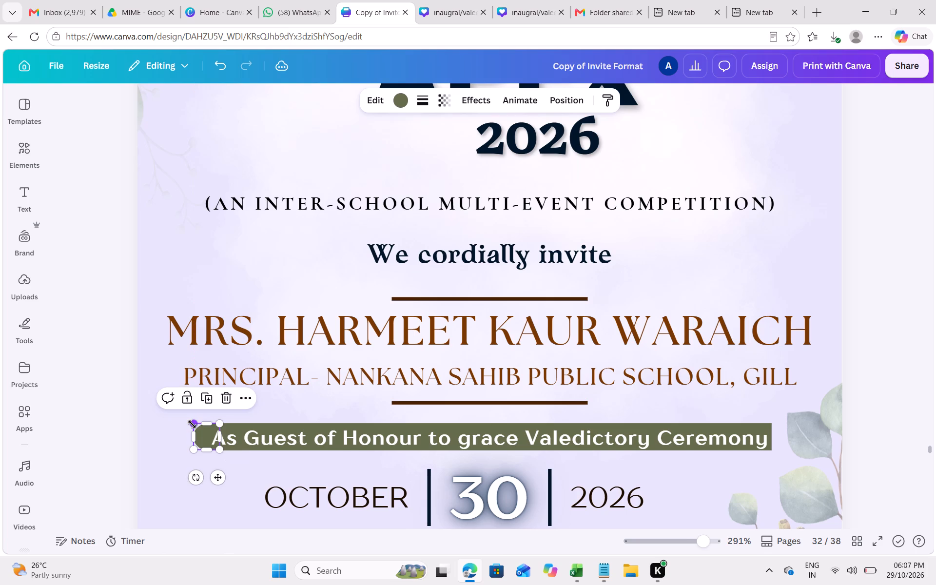
Enlarge the circle at the band's left end slightly, to about 4.1 wide and high.
scroll(192, 424, "right", 1)
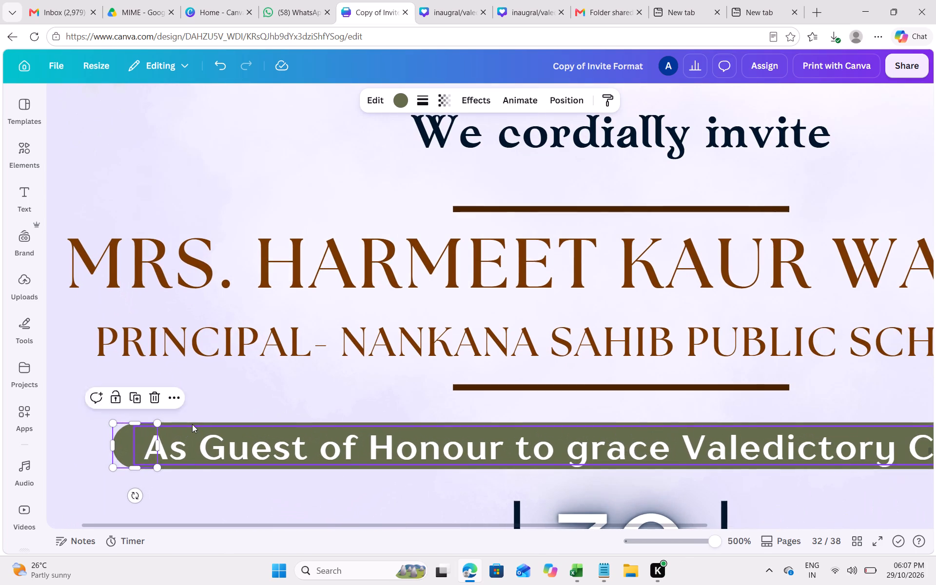
scroll(192, 424, "right", 1)
left_click(291, 394)
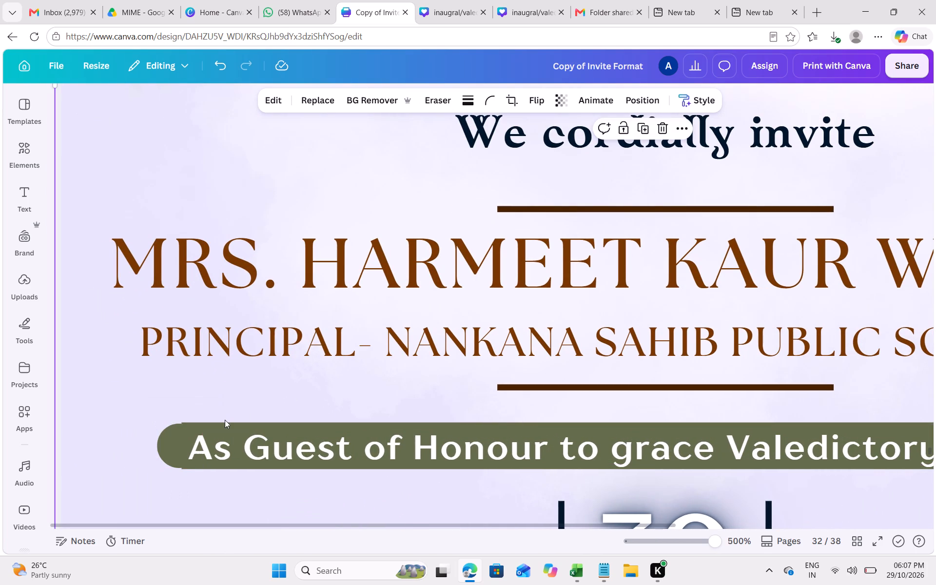
left_click(173, 439)
left_click_drag(160, 425, 159, 424)
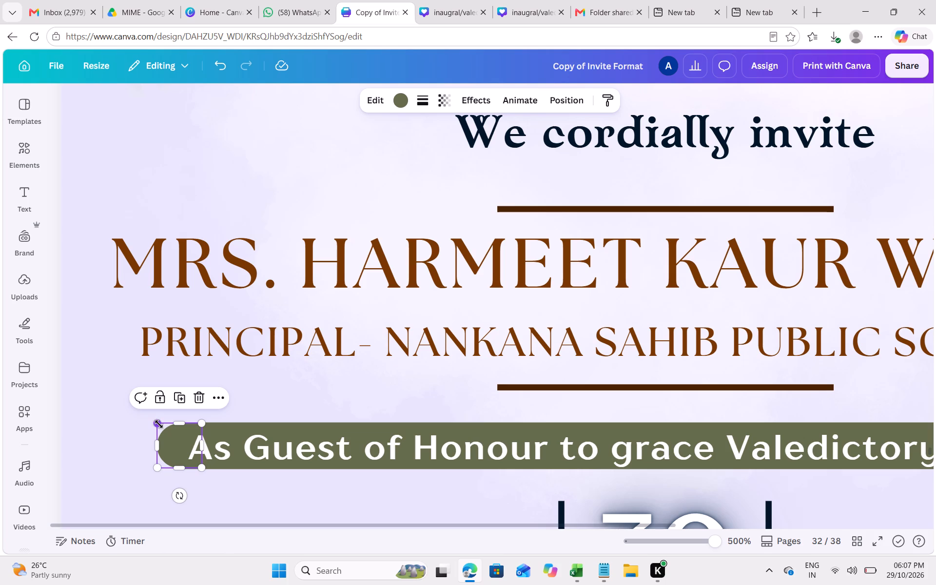
left_click_drag(159, 424, 156, 423)
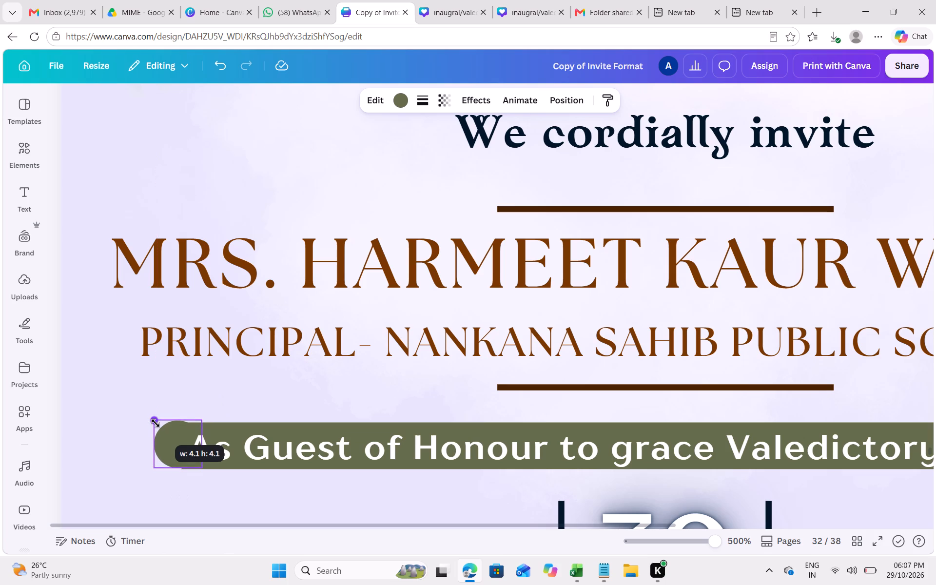
left_click_drag(156, 423, 156, 424)
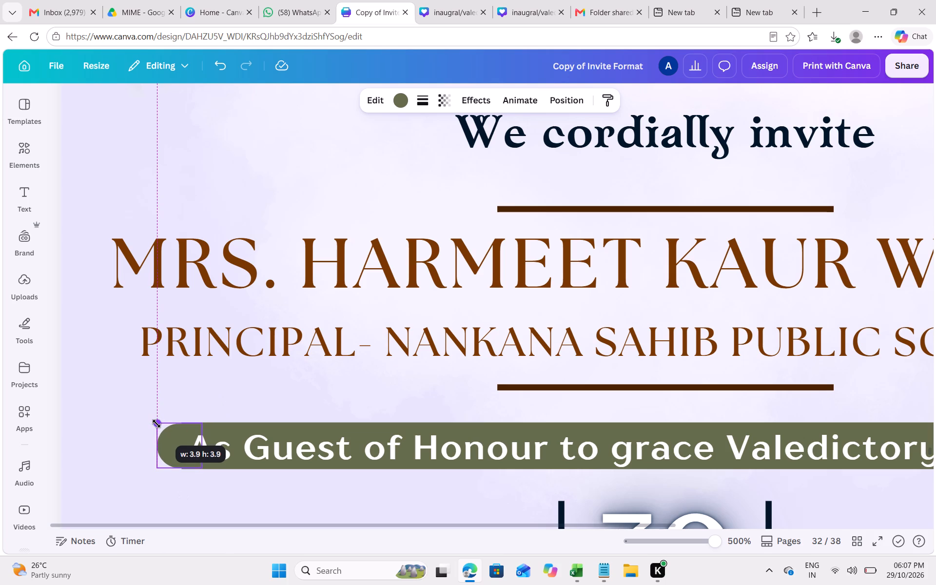
left_click_drag(156, 424, 156, 424)
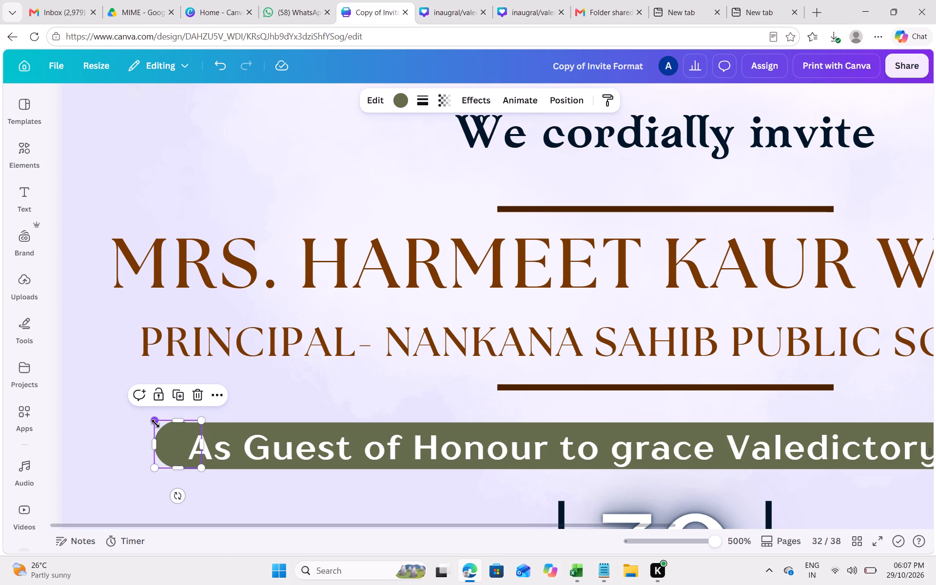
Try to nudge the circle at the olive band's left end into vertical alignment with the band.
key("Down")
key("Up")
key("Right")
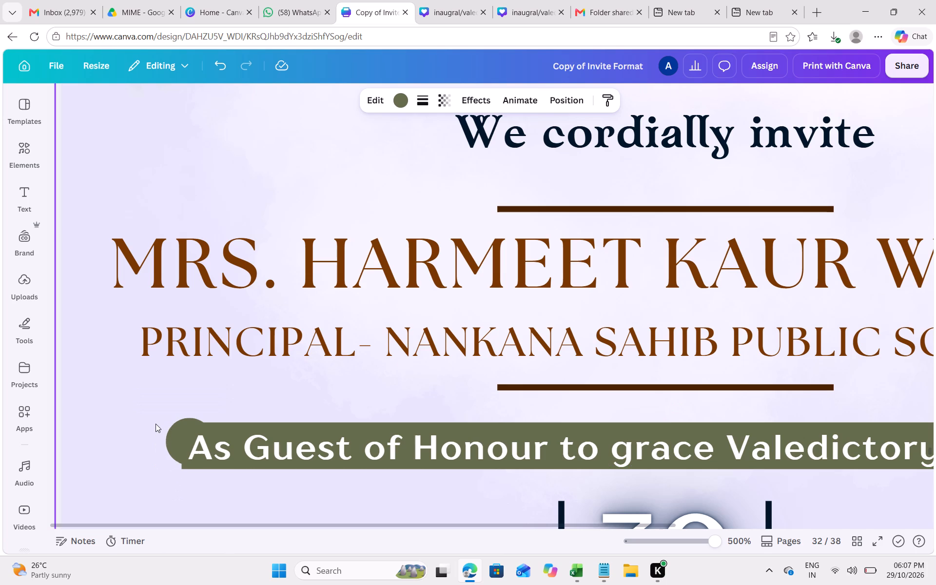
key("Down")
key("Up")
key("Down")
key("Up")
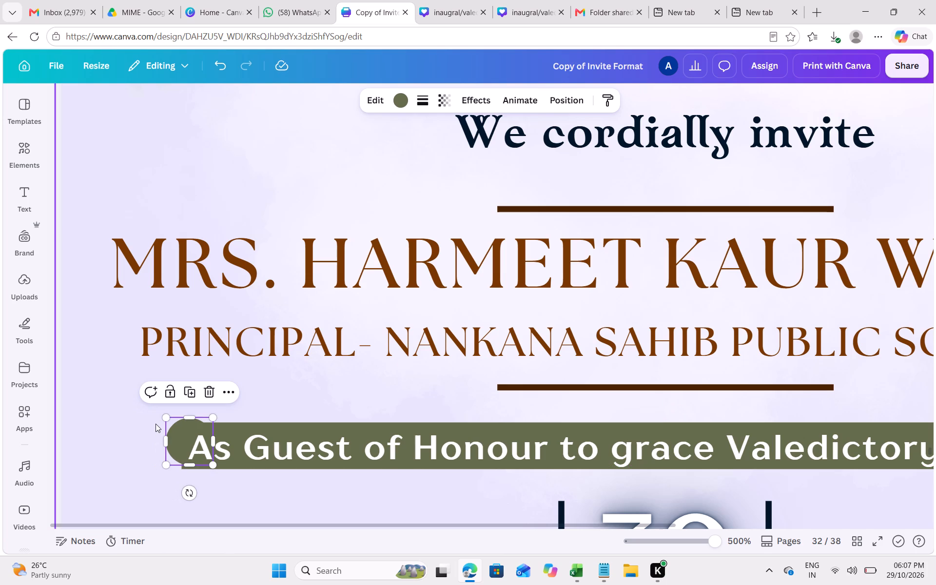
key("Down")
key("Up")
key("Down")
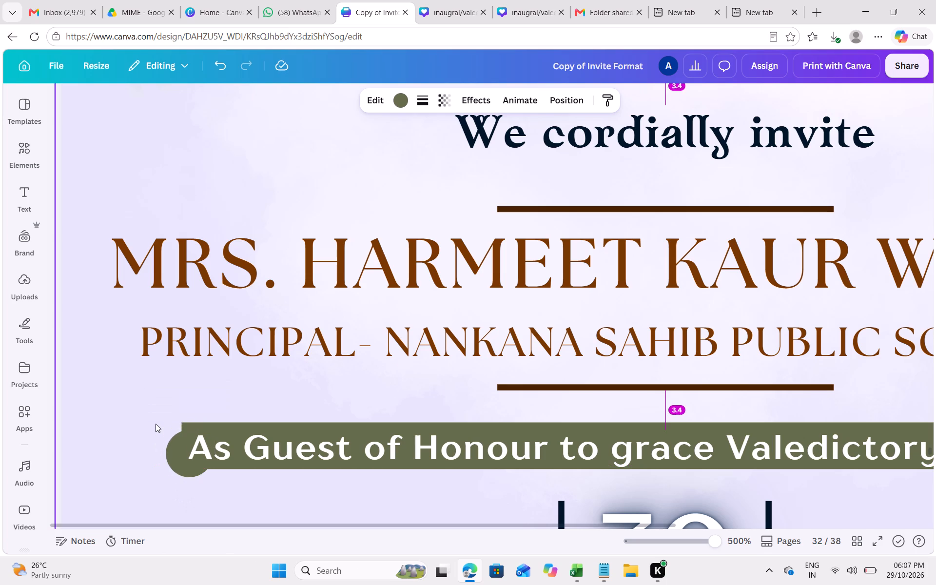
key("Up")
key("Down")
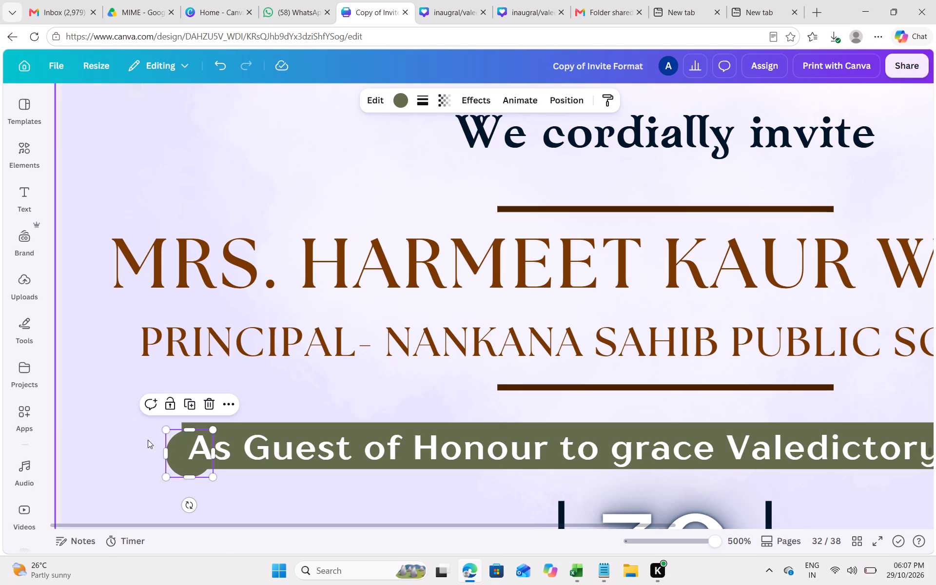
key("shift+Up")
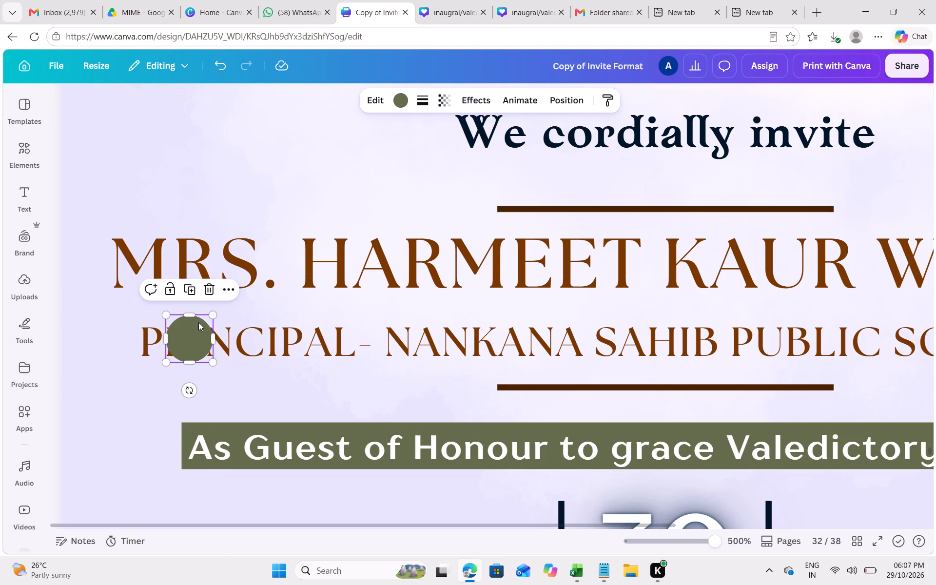
Move the circle back onto the olive band's left end, align it vertically with the band, and shift it slightly further left.
left_click_drag(194, 328, 181, 437, "shift")
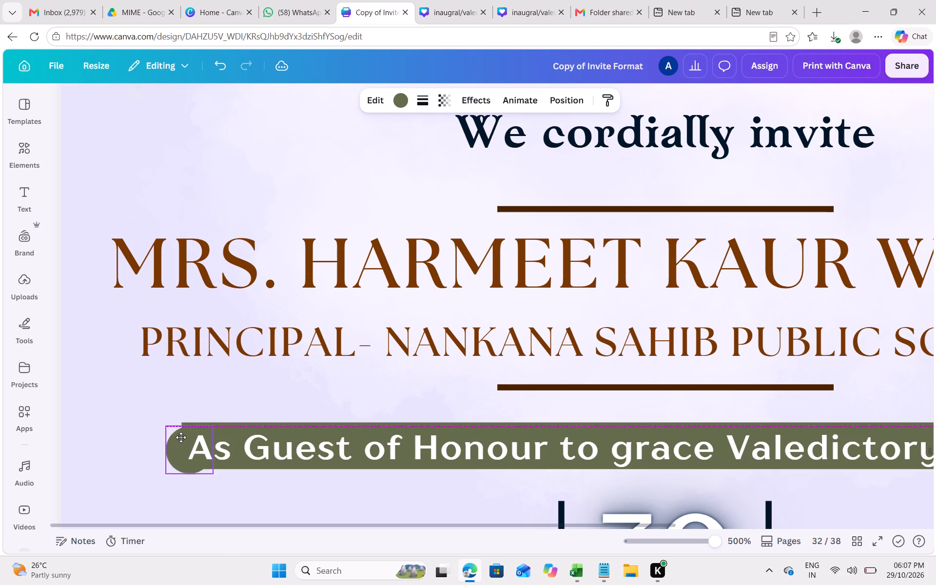
left_click_drag(181, 437, 178, 435, "shift")
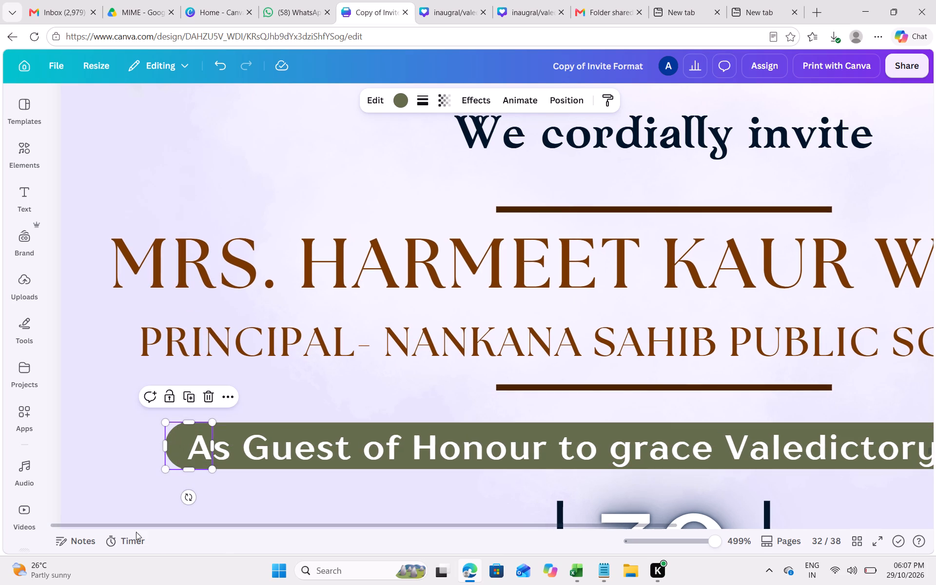
left_click(117, 455)
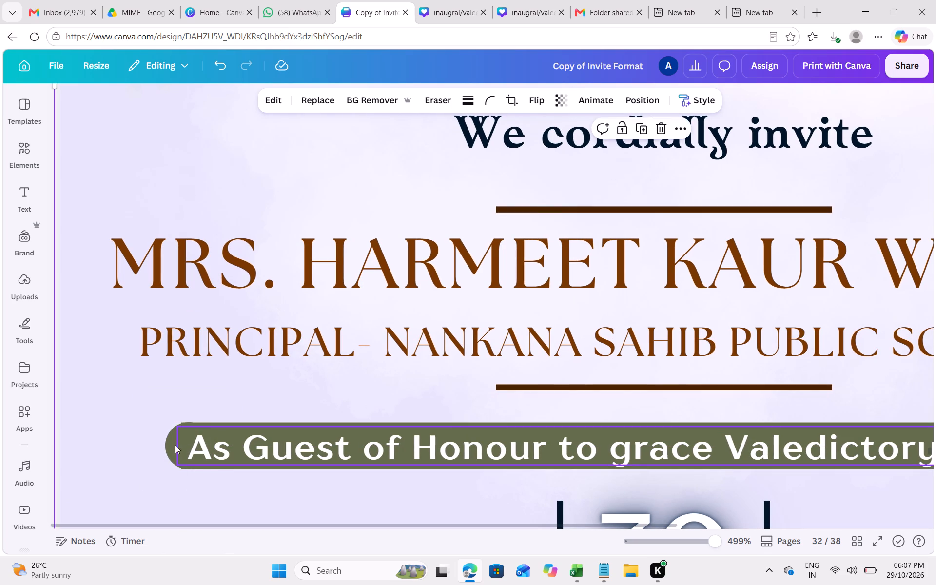
left_click(171, 445)
key("Left")
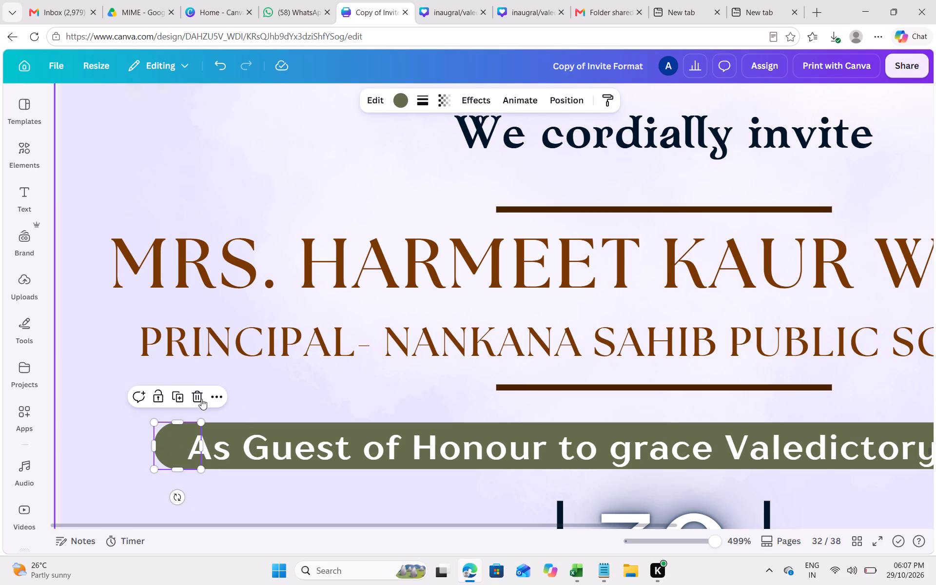
left_click(267, 401)
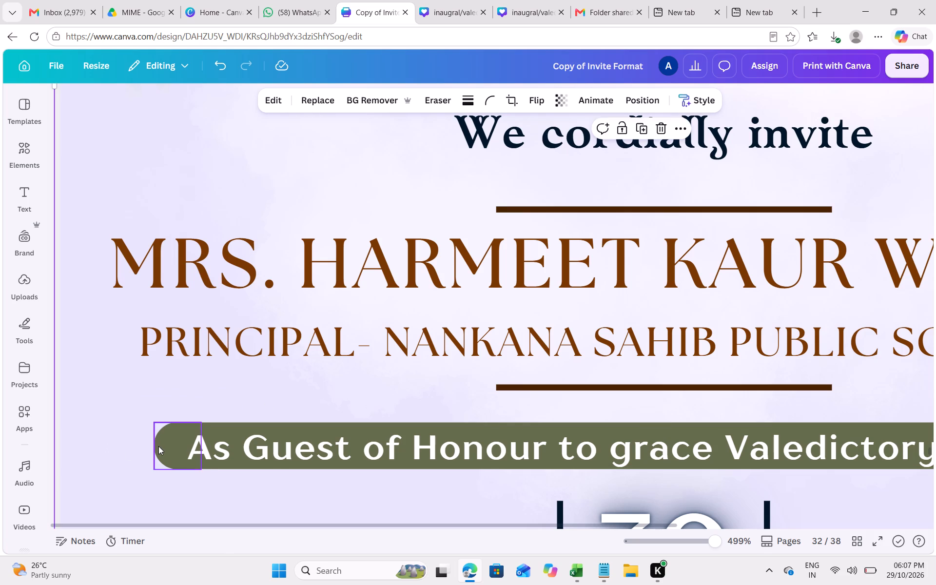
Copy the olive circle and place the duplicate at the band's right end, vertically aligned, to round off that end.
left_click(158, 447)
key("ctrl+c")
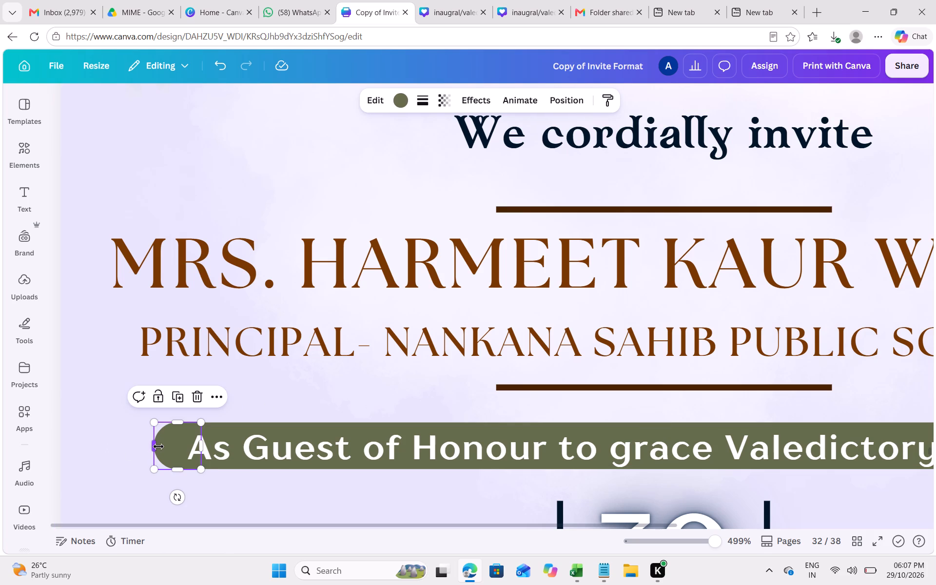
key("ctrl+v")
left_click_drag(228, 489, 608, 362)
scroll(608, 362, "left", 6)
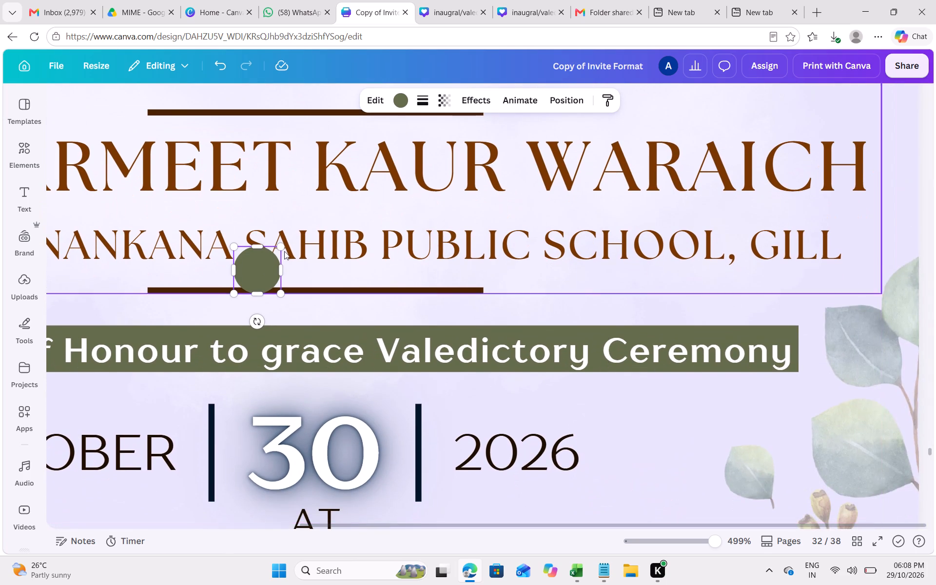
left_click_drag(255, 263, 727, 343)
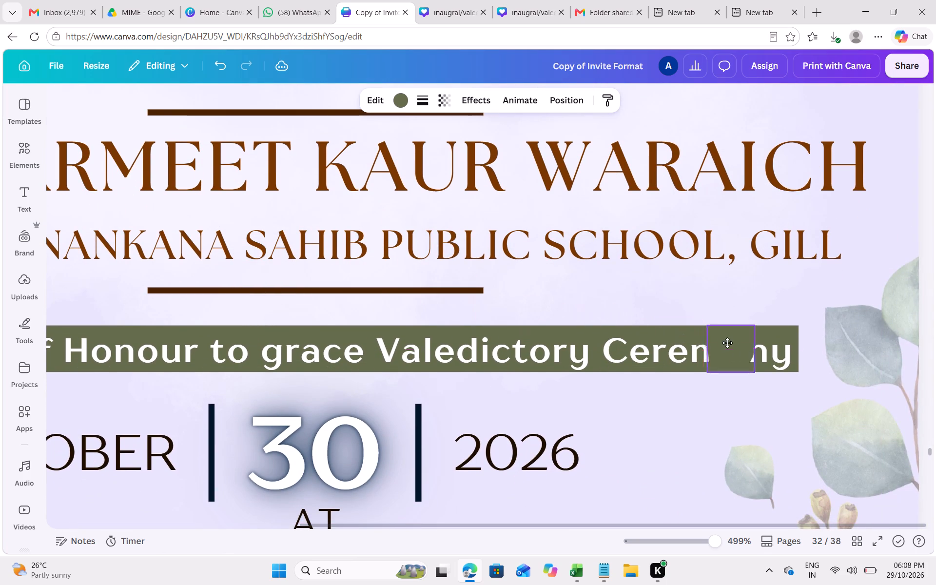
left_click_drag(733, 343, 799, 344)
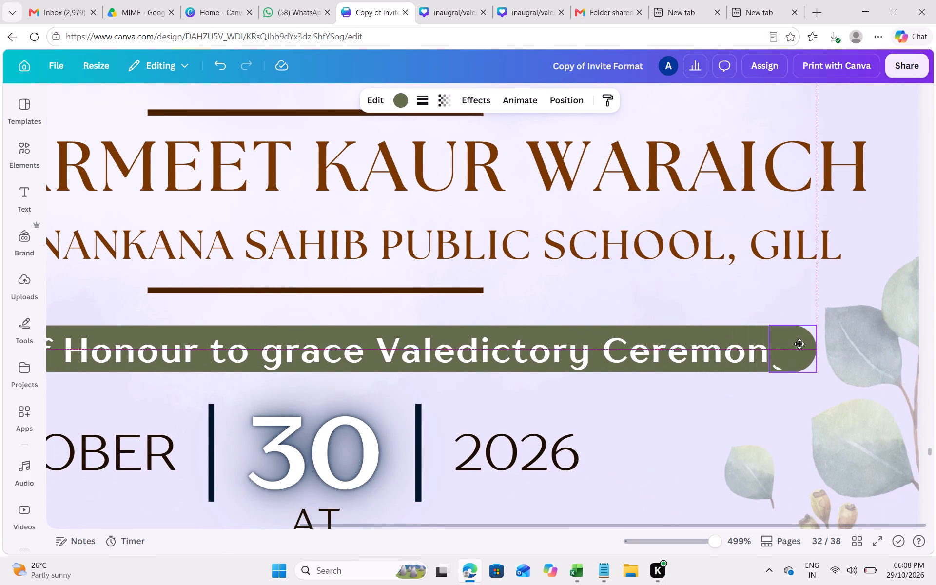
left_click_drag(799, 344, 802, 344)
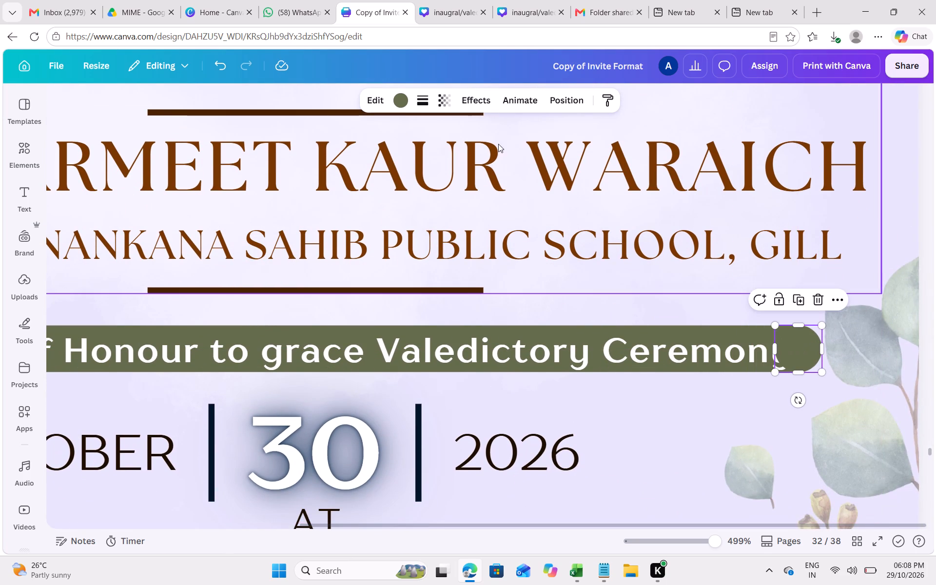
Send the circle at the band's right end one layer backward, behind the word "Ceremony".
left_click(559, 98)
left_click(182, 168)
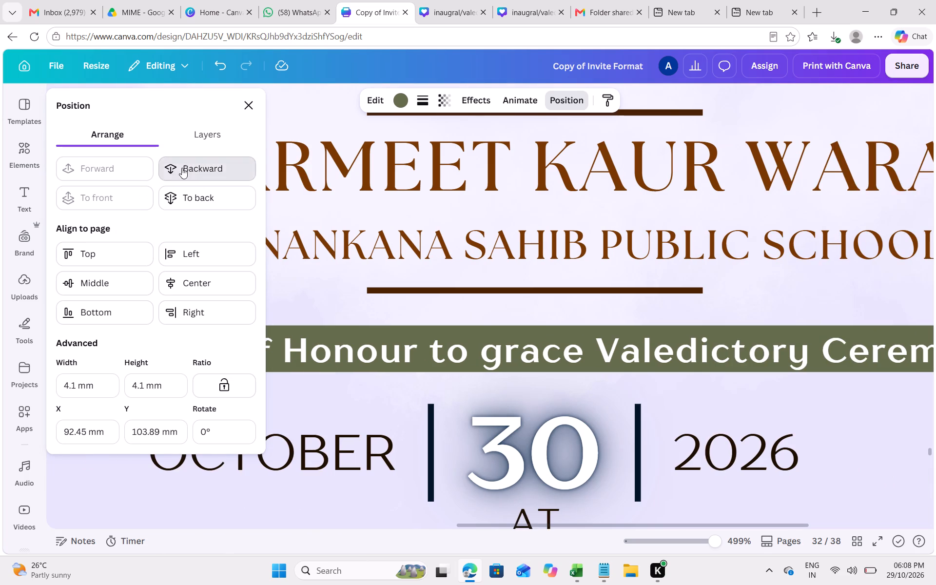
left_click(736, 416)
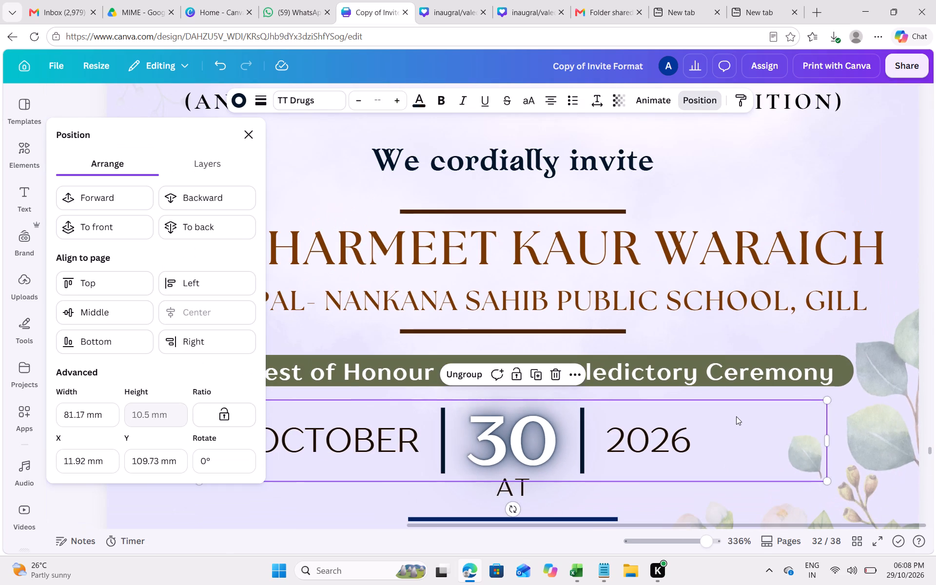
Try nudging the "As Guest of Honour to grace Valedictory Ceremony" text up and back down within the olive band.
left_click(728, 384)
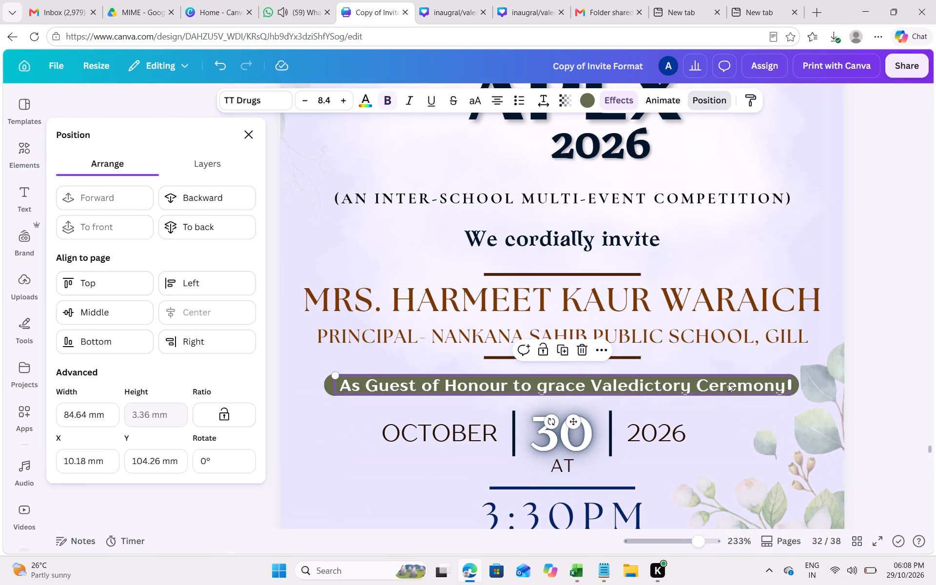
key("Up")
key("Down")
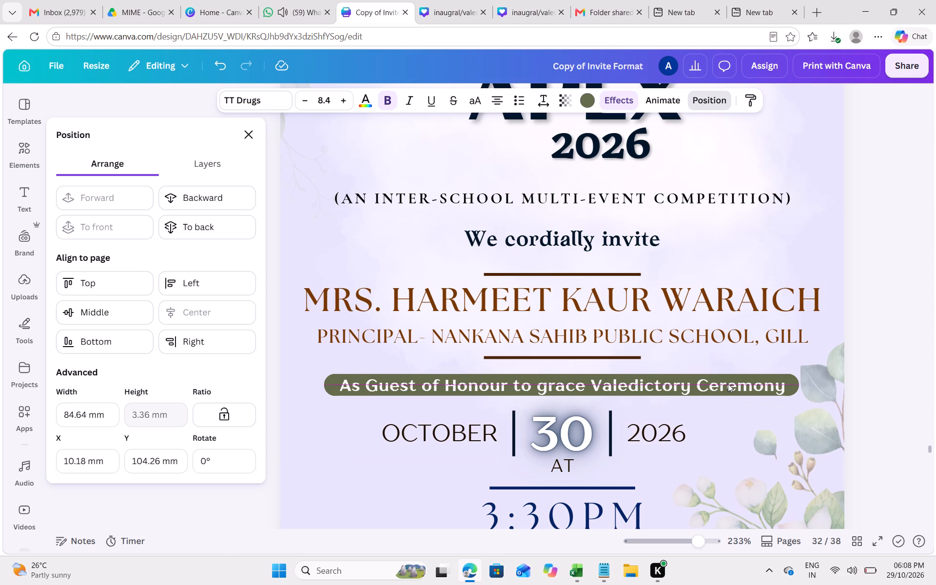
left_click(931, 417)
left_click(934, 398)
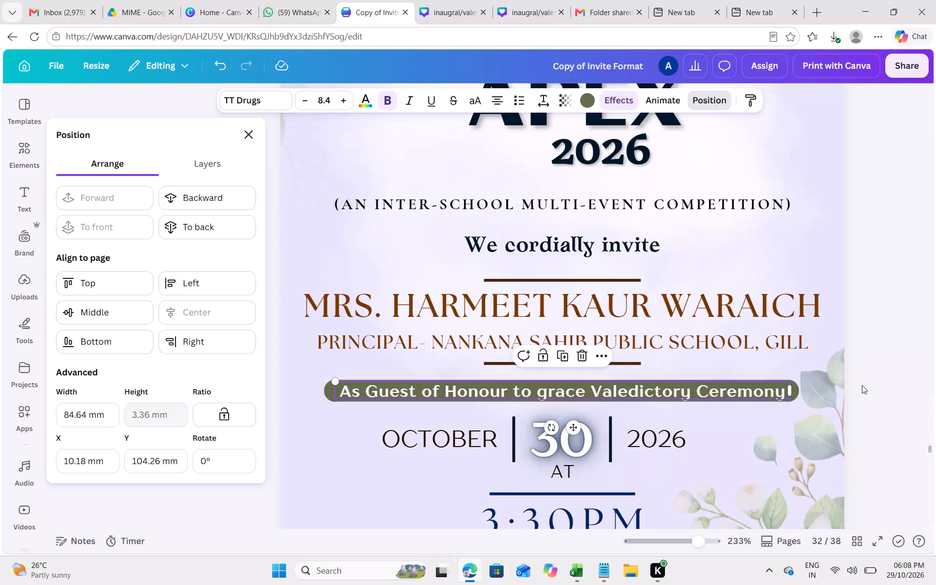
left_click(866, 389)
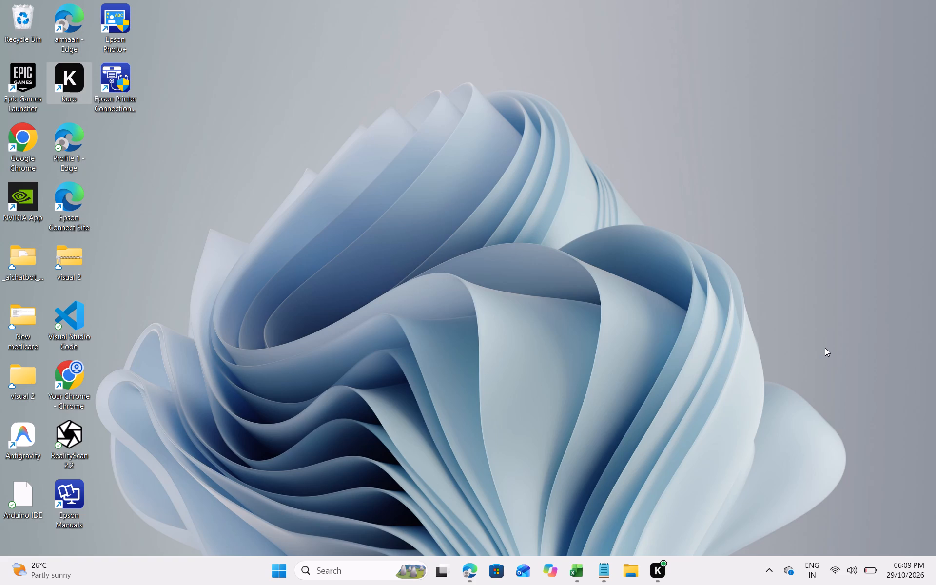
Open the Windows quick settings for network, sound and battery.
left_click(848, 582)
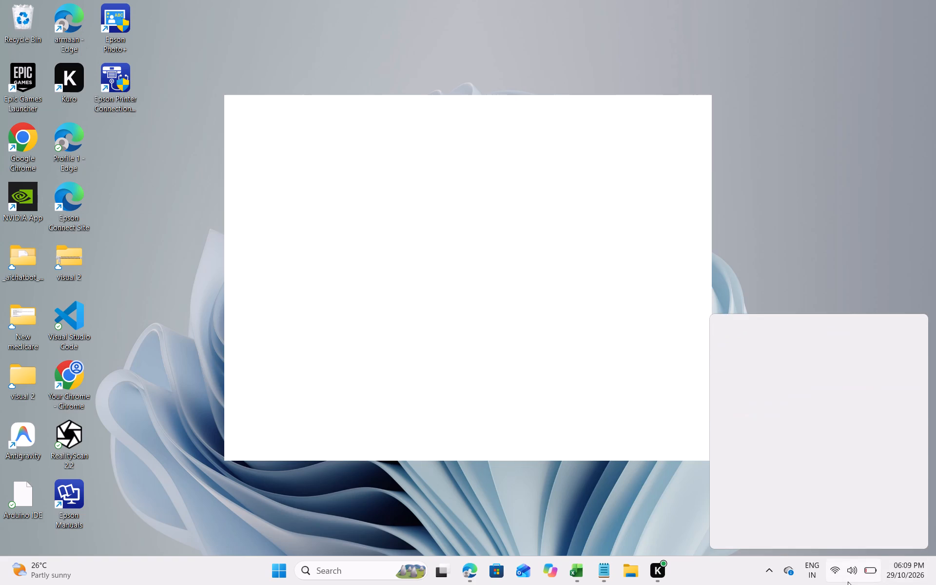
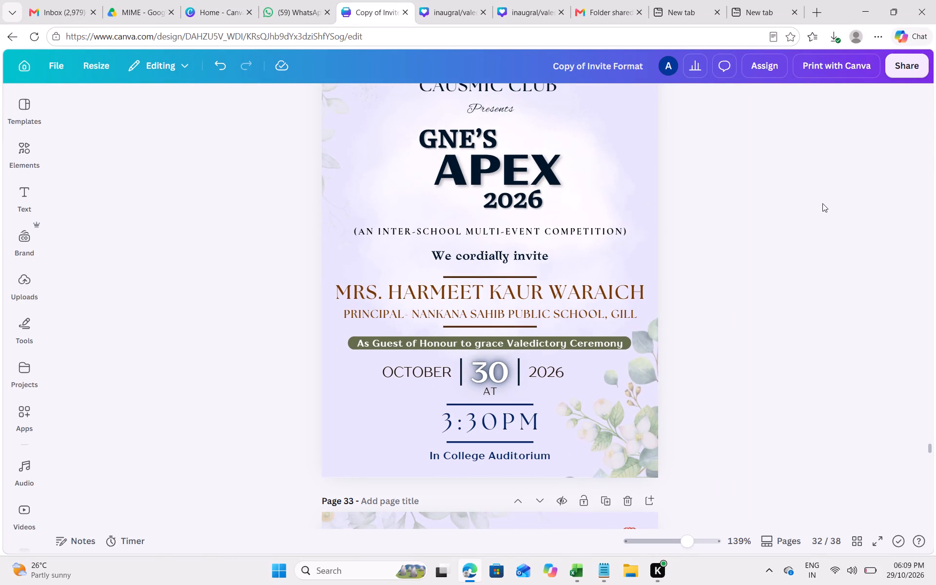
Download only page 32, the Guest of Honour invitation for the school principal, as a PNG.
scroll(822, 203, "up", 1)
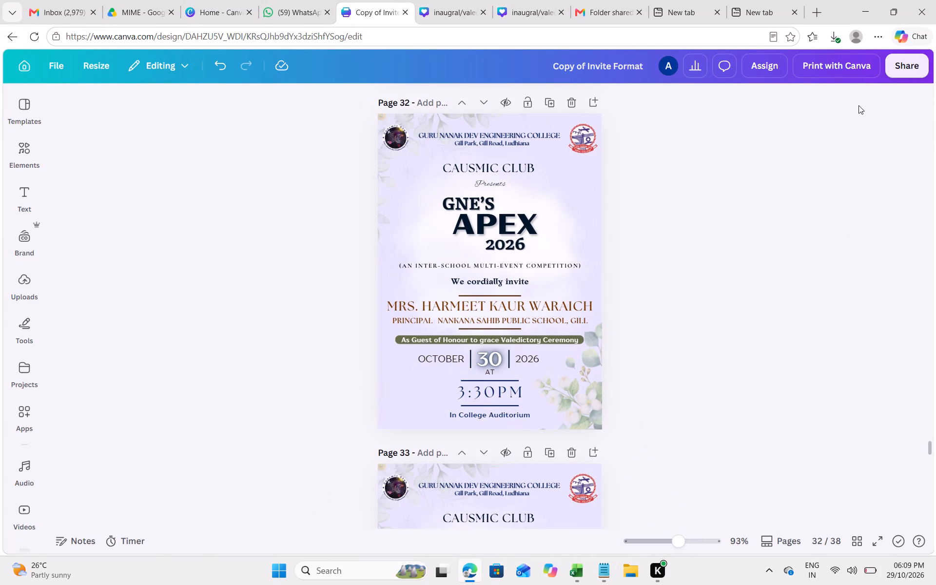
left_click(911, 61)
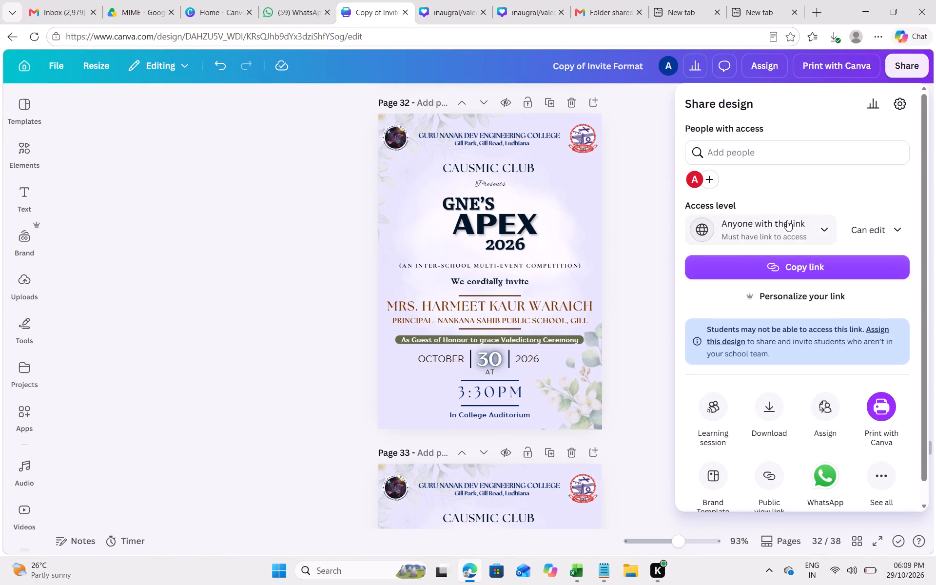
left_click(767, 402)
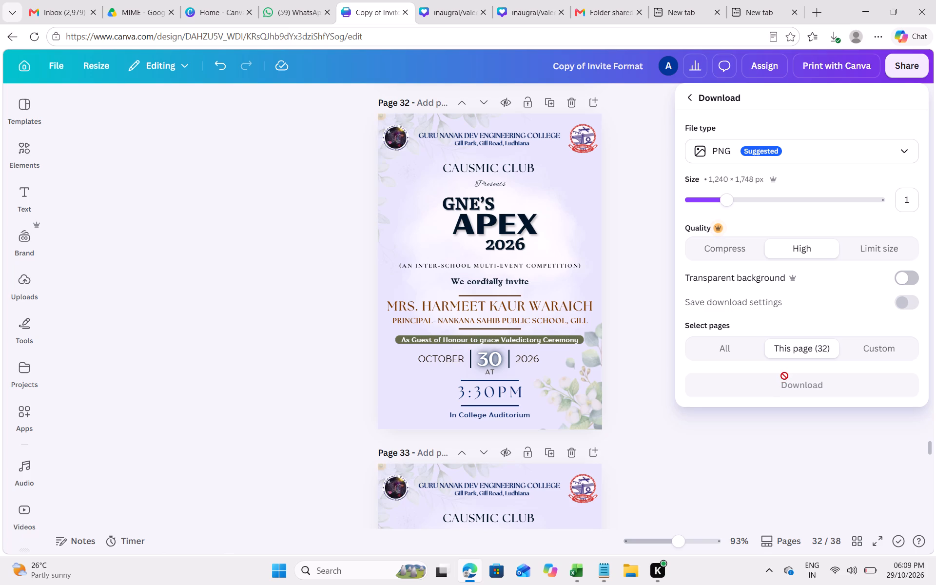